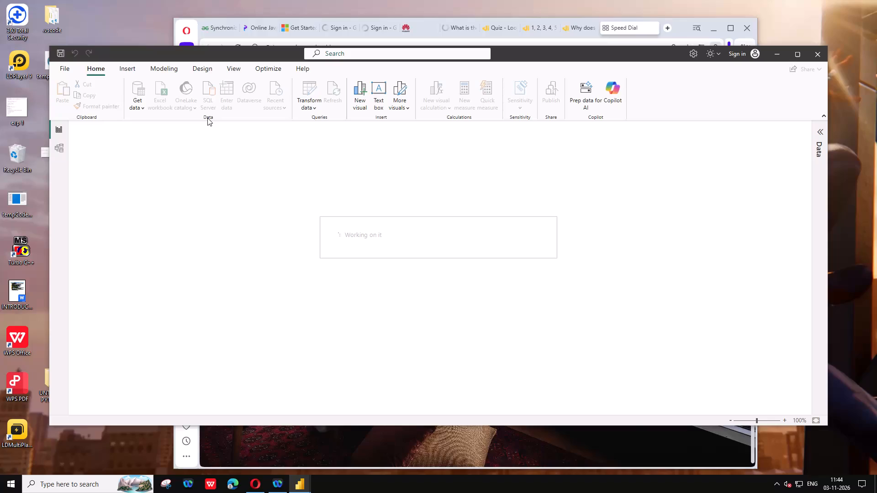
Start importing data from an Excel workbook into the blank report, opening the available data sources.
{"action": "left_click", "coordinate": [132, 104]}
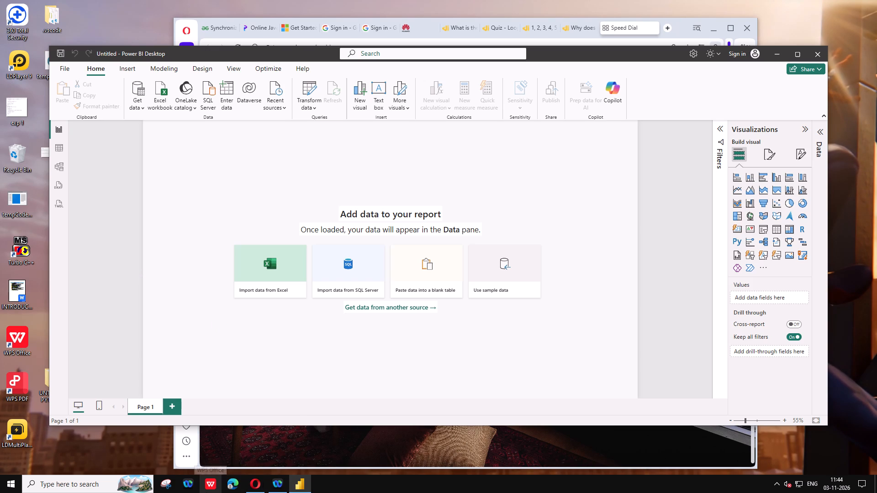
{"action": "scroll", "coordinate": [402, 492], "scroll_direction": "down", "scroll_amount": 1}
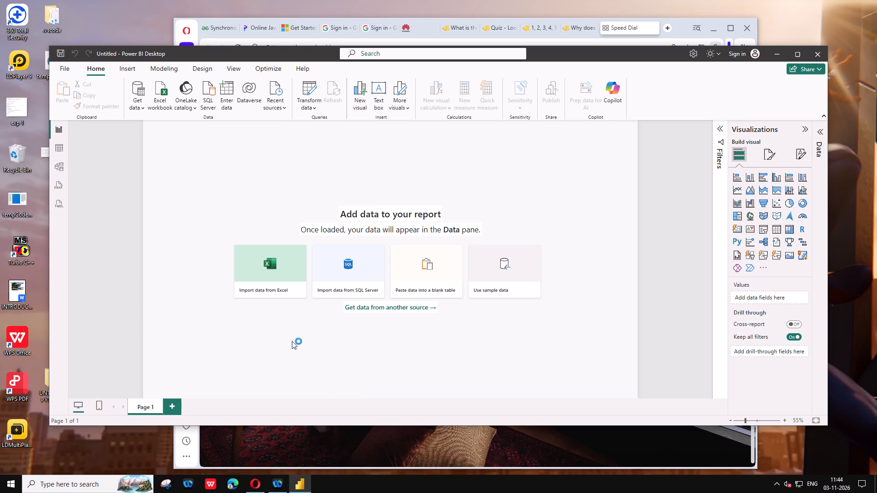
{"action": "left_click", "coordinate": [272, 265]}
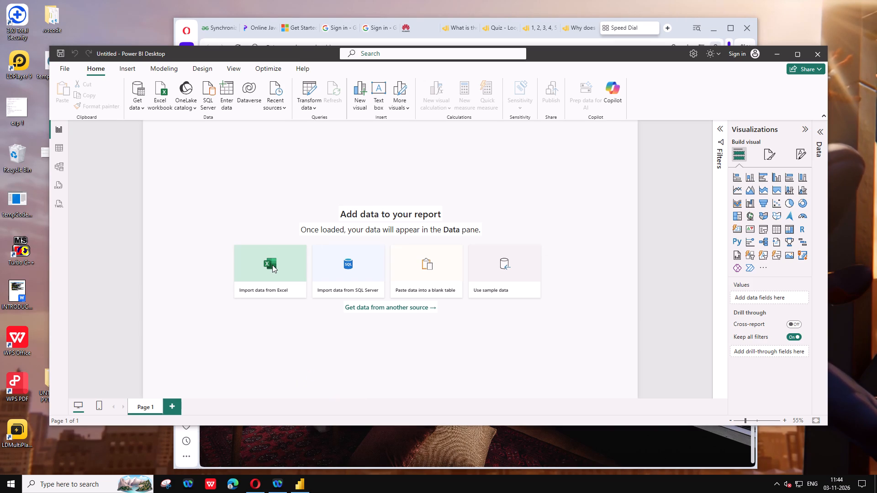
{"action": "left_click", "coordinate": [272, 265]}
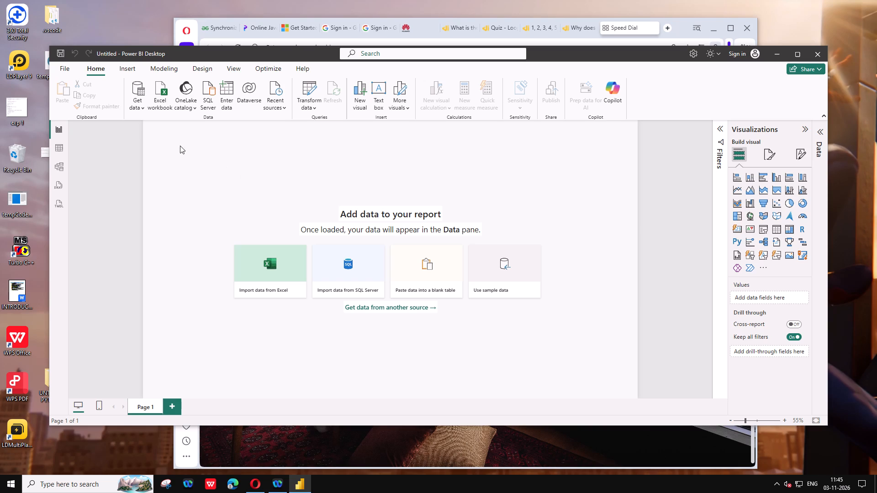
{"action": "left_click", "coordinate": [144, 98]}
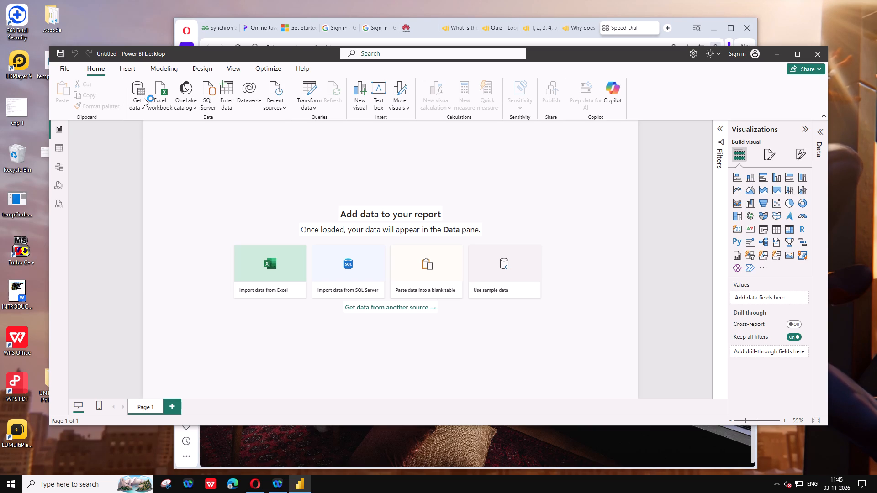
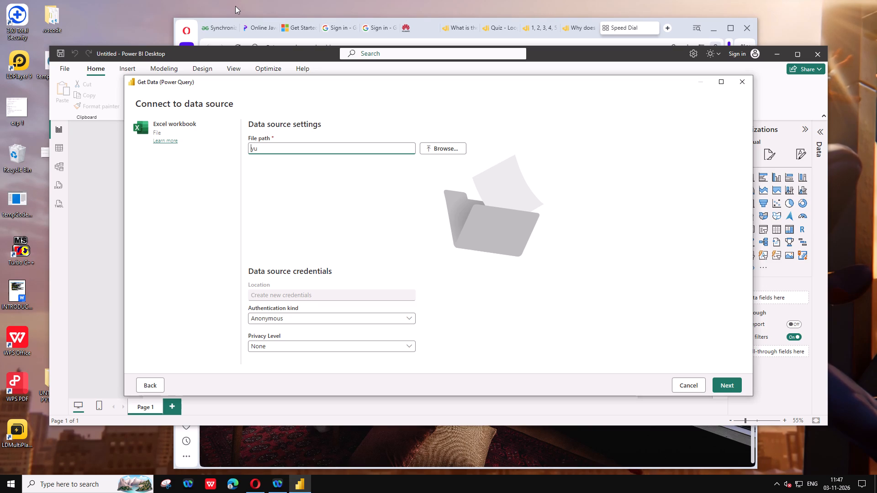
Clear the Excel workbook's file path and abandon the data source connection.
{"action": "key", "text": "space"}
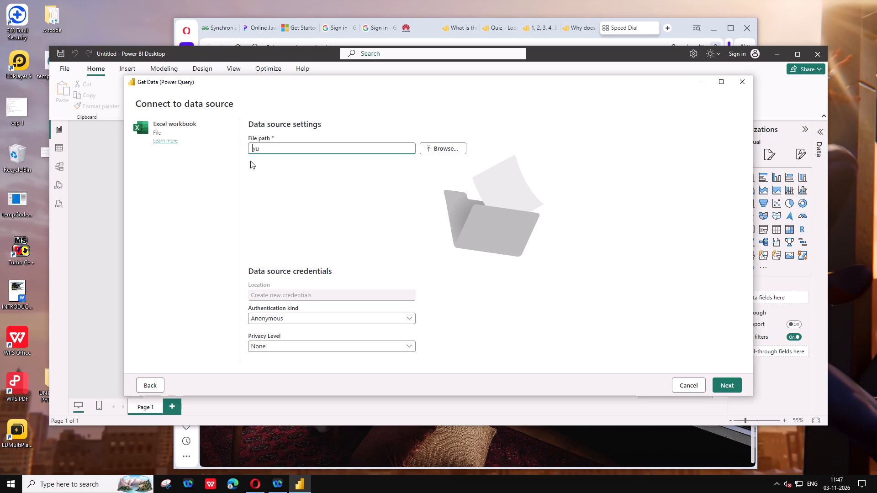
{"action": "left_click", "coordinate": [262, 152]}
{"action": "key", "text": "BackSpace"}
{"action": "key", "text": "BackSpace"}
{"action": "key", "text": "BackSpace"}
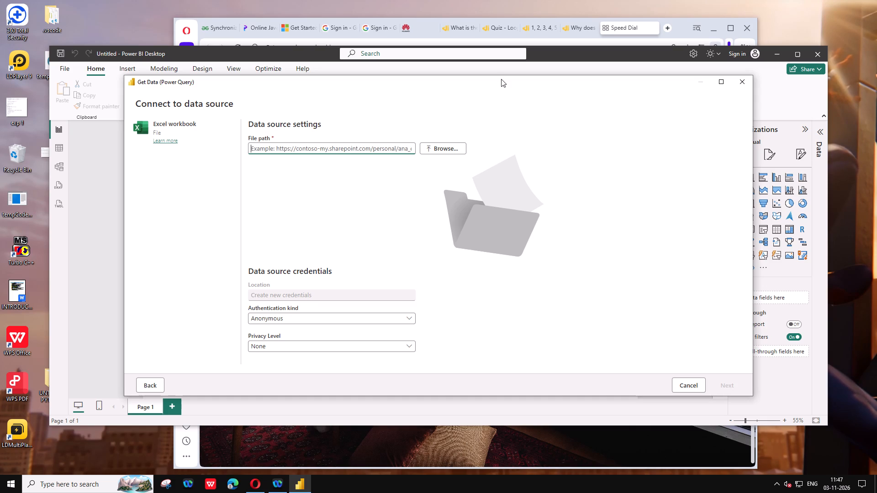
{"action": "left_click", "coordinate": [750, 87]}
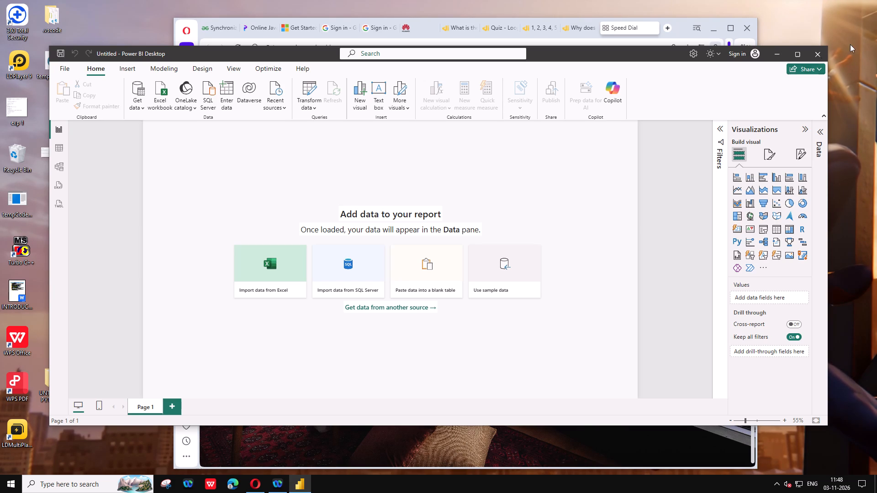
Close the untitled Power BI Desktop report and the Opera browser window behind it.
{"action": "left_click", "coordinate": [813, 53]}
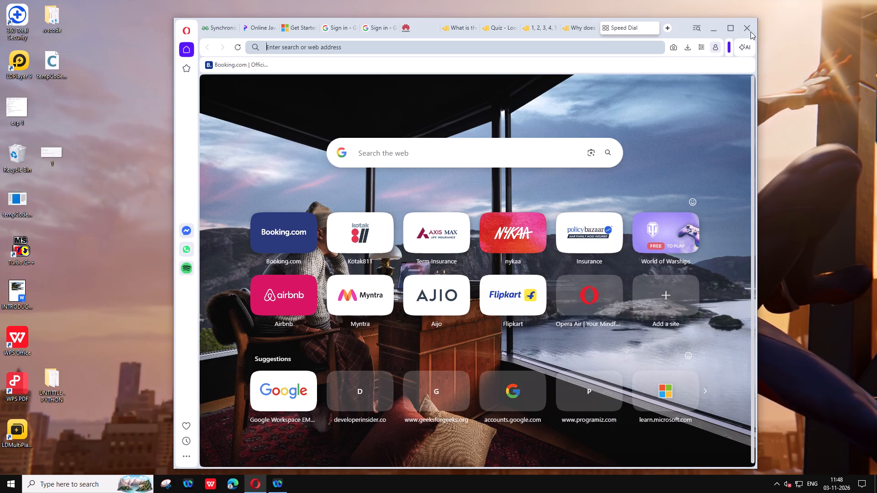
{"action": "left_click", "coordinate": [750, 33]}
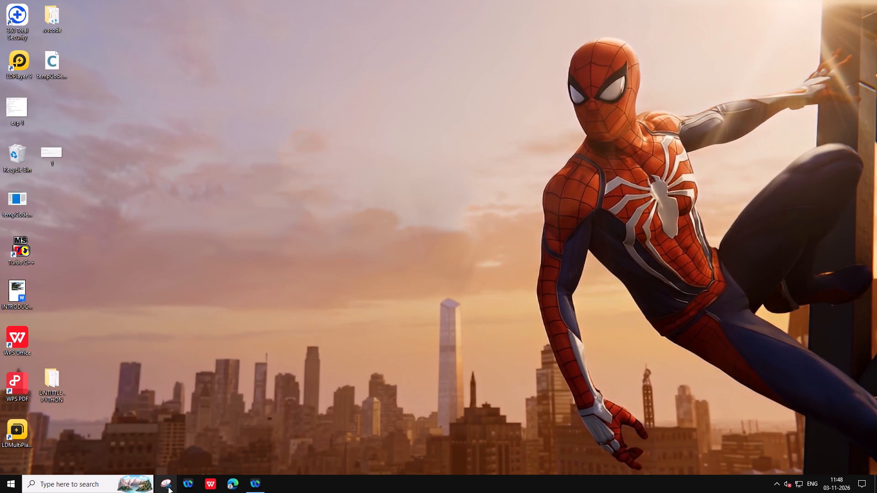
Open Google Chrome in Guest mode, maximize its window and make the address bar ready for entry.
{"action": "left_click", "coordinate": [95, 489]}
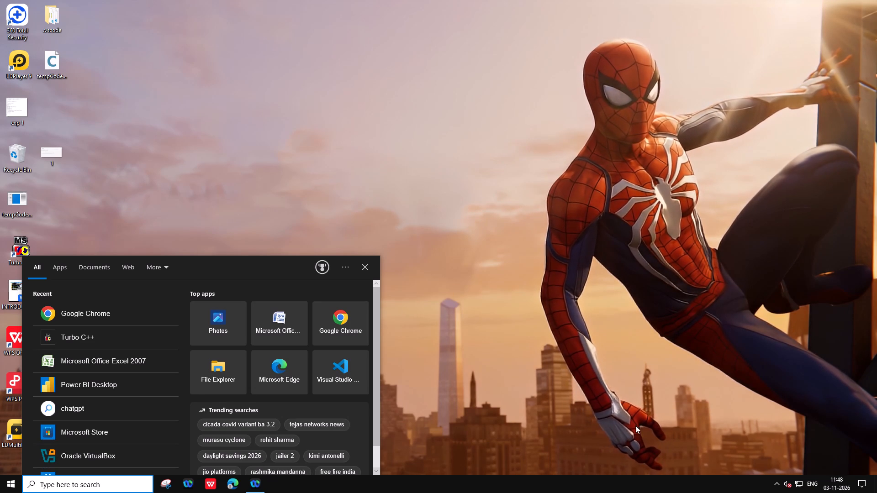
{"action": "left_click", "coordinate": [349, 331]}
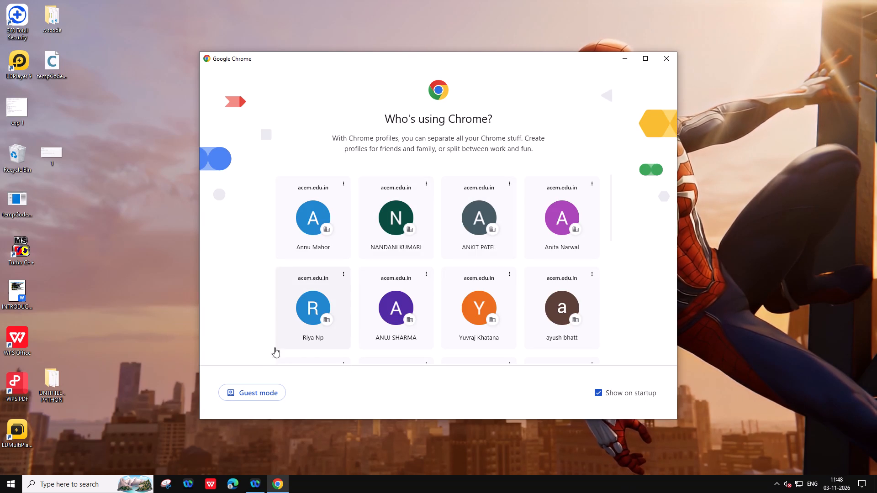
{"action": "left_click", "coordinate": [265, 393]}
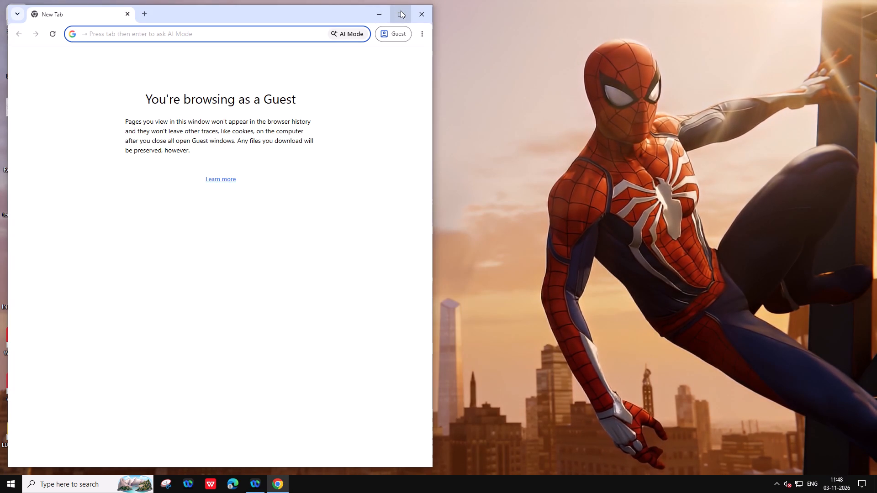
{"action": "left_click", "coordinate": [401, 10]}
{"action": "left_click", "coordinate": [397, 33]}
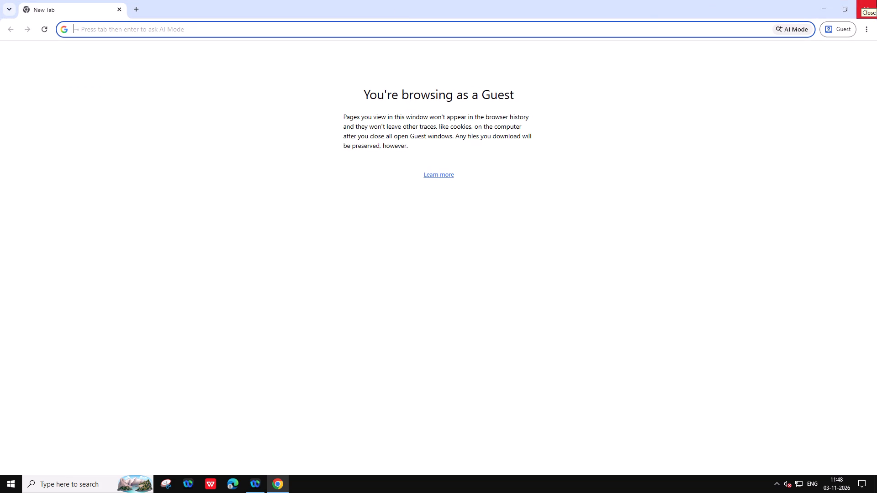
Search Google for "wattsap" to find the WhatsApp site.
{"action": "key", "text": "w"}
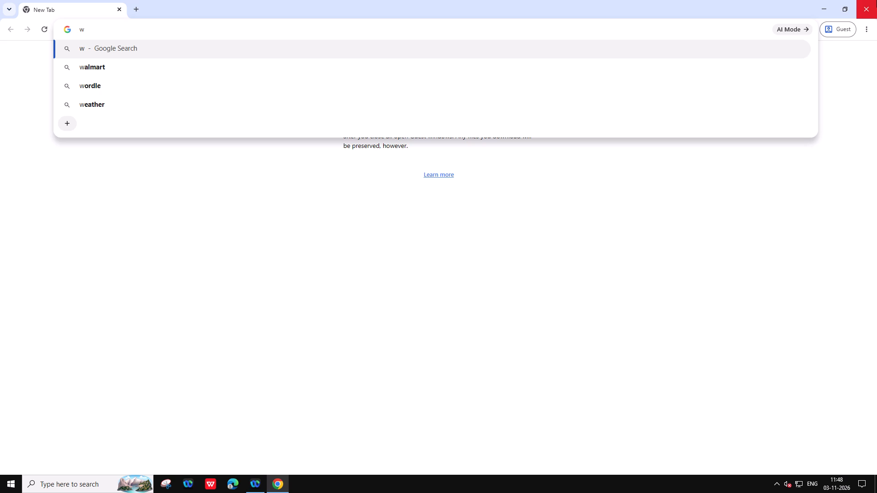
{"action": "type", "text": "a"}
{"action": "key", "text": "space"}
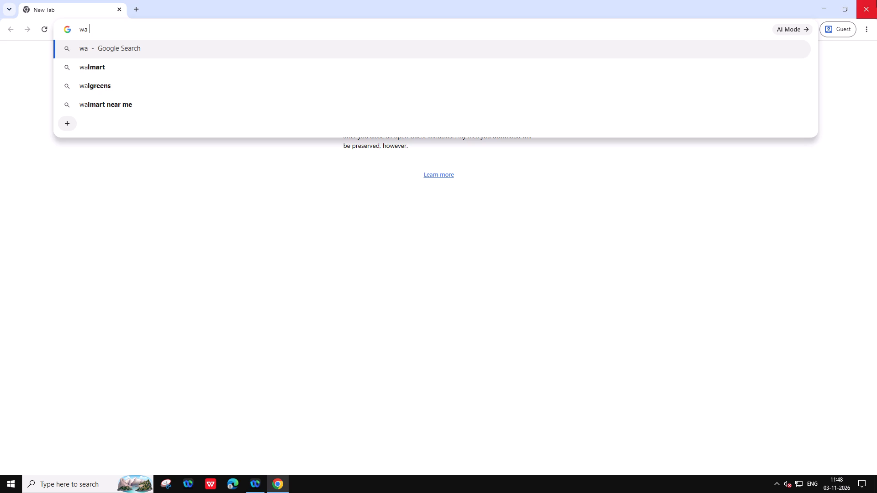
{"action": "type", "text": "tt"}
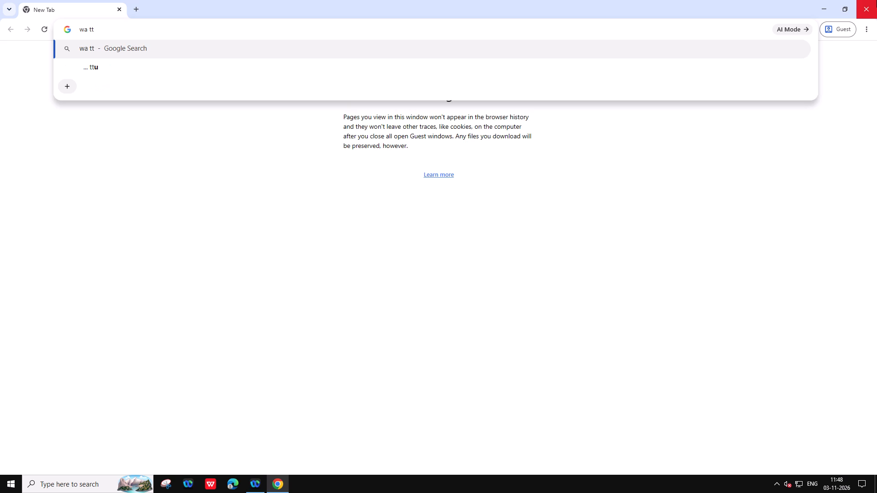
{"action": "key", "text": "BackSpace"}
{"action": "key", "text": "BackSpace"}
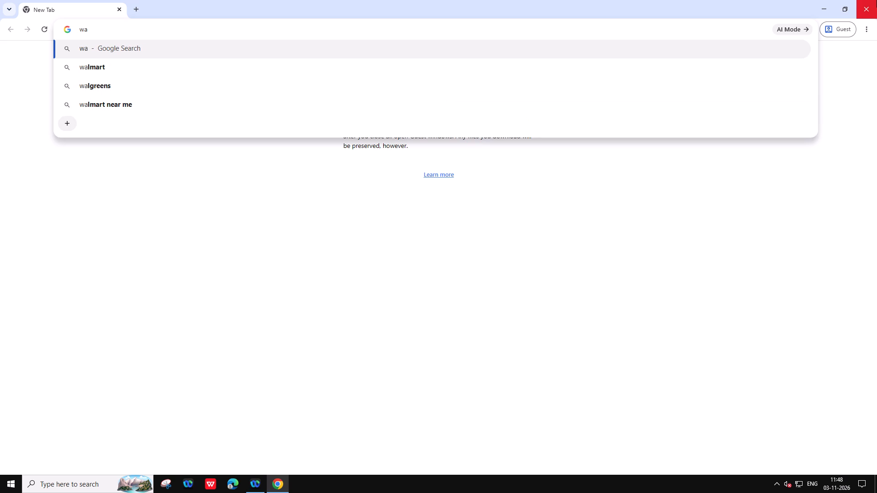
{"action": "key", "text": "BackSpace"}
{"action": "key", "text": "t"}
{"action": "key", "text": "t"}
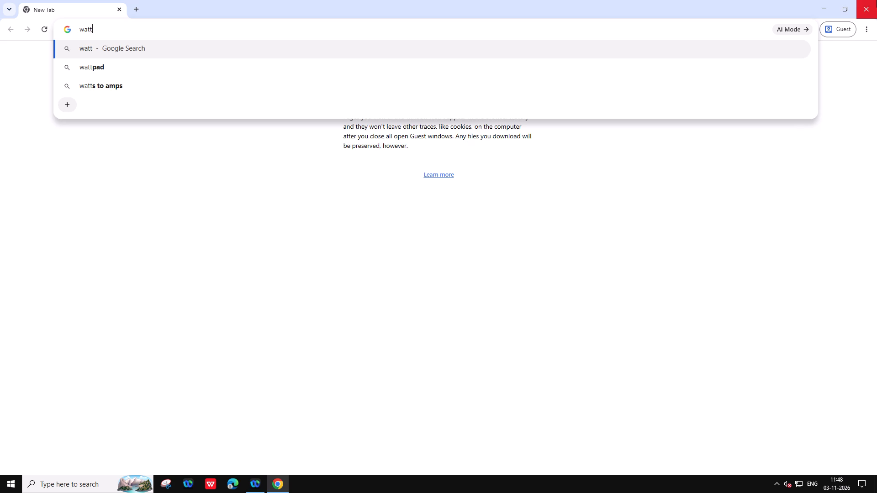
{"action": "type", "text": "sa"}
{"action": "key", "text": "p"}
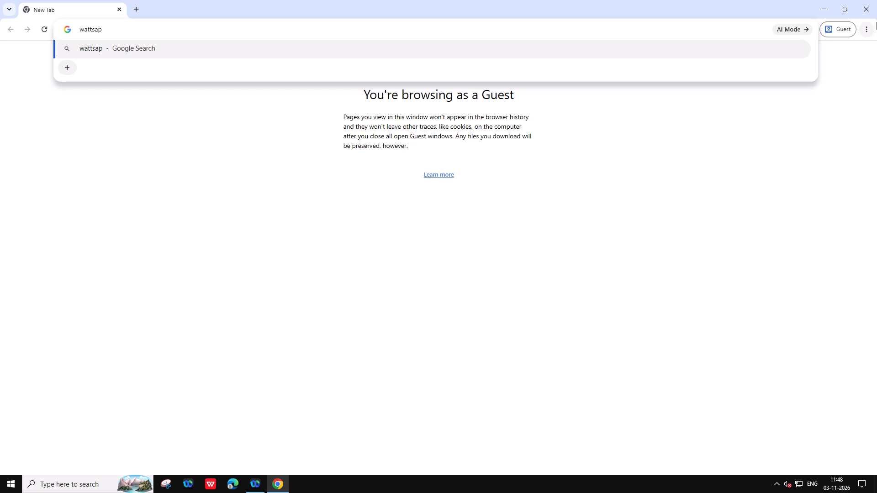
{"action": "left_click", "coordinate": [743, 54]}
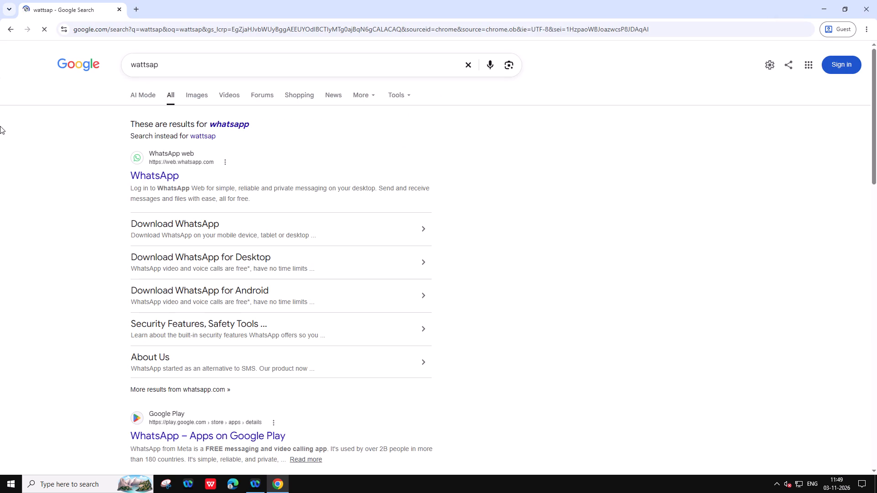
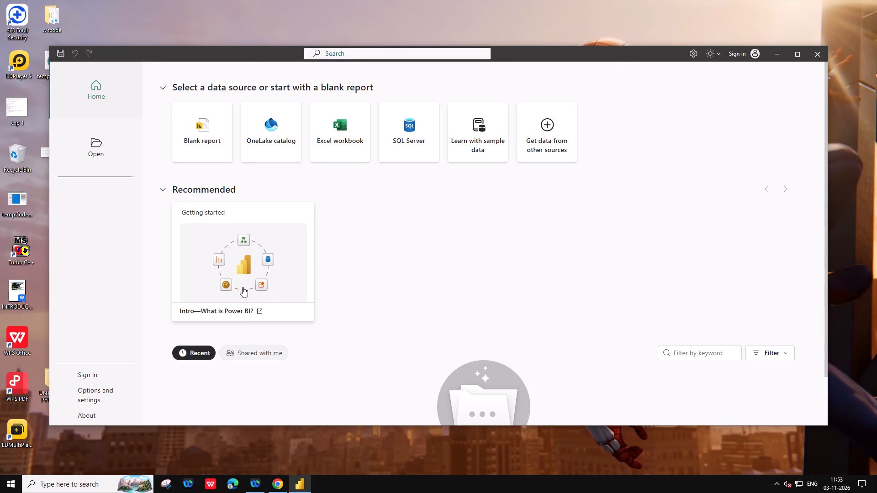
Maximize the Power BI Desktop window and start a blank report.
{"action": "left_click", "coordinate": [802, 52]}
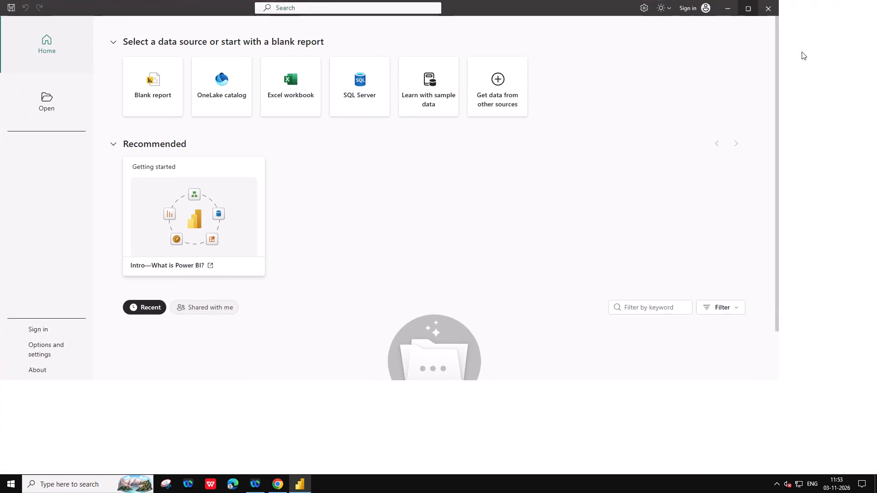
{"action": "left_click", "coordinate": [163, 86]}
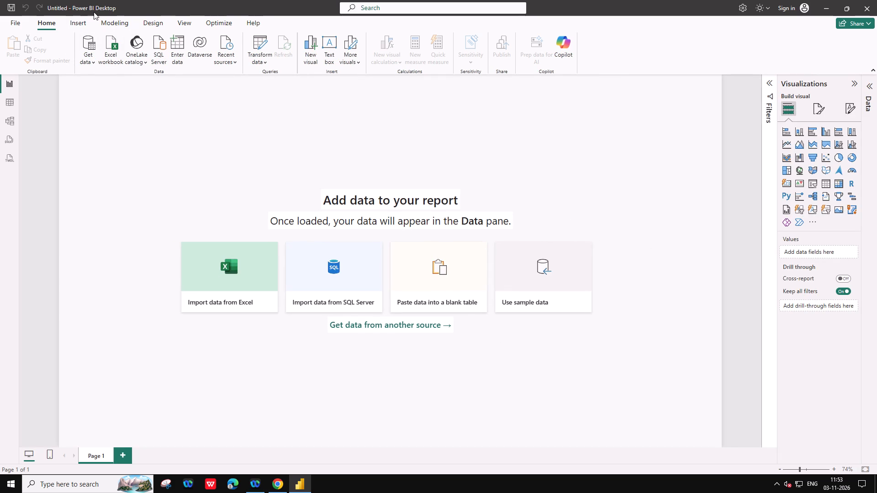
{"action": "left_click", "coordinate": [79, 20]}
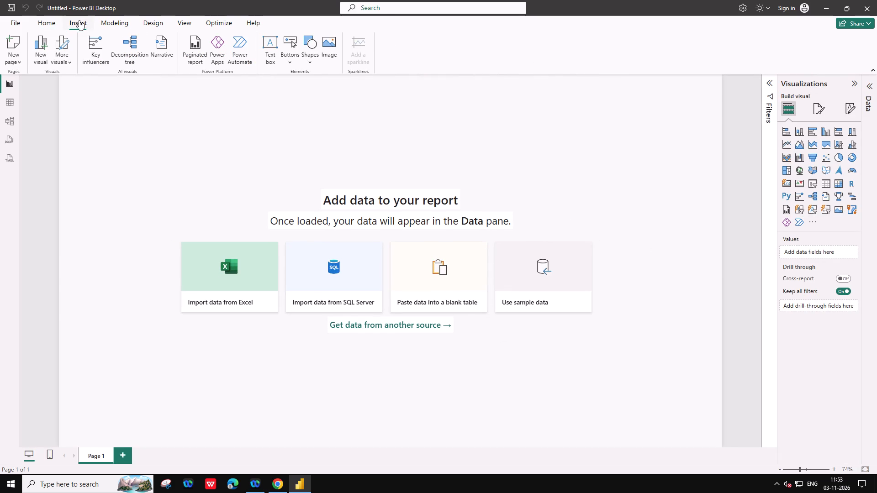
{"action": "scroll", "coordinate": [408, 0], "scroll_direction": "up", "scroll_amount": 2}
Connect the report to the Excel workbook "Power BI Dataset - Student File" from the Downloads folder.
{"action": "left_click", "coordinate": [250, 302]}
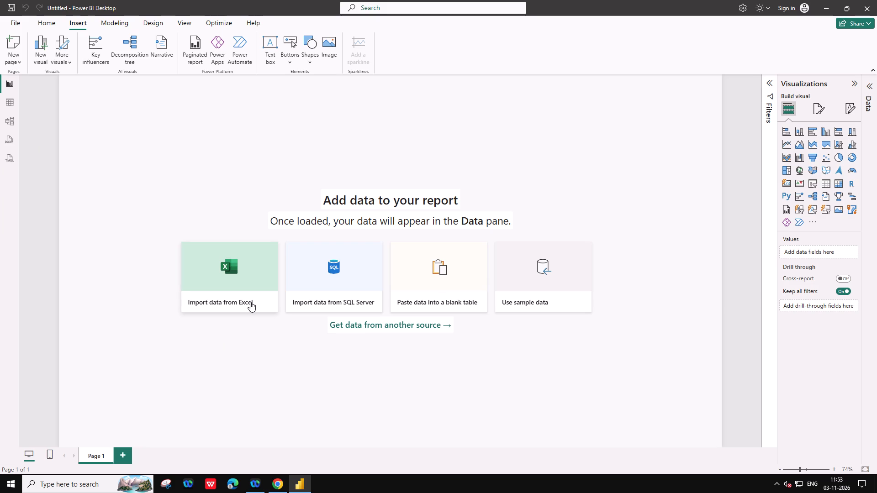
{"action": "left_click", "coordinate": [246, 280]}
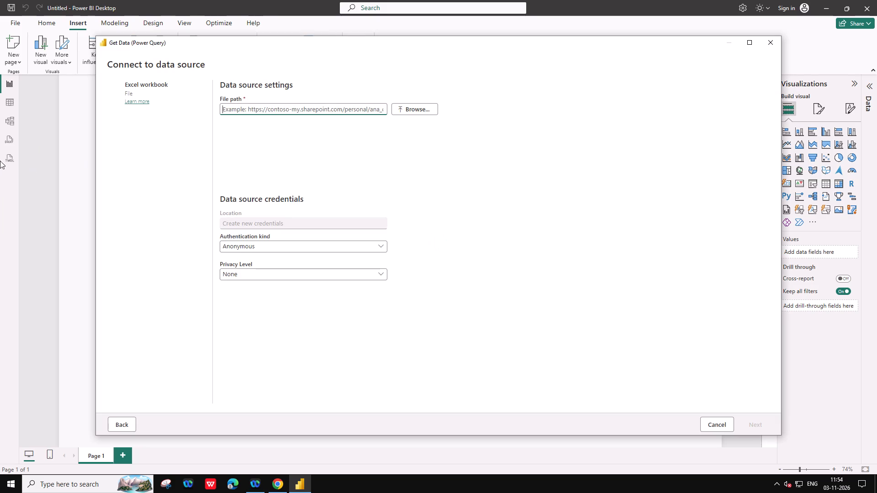
{"action": "left_click", "coordinate": [404, 105]}
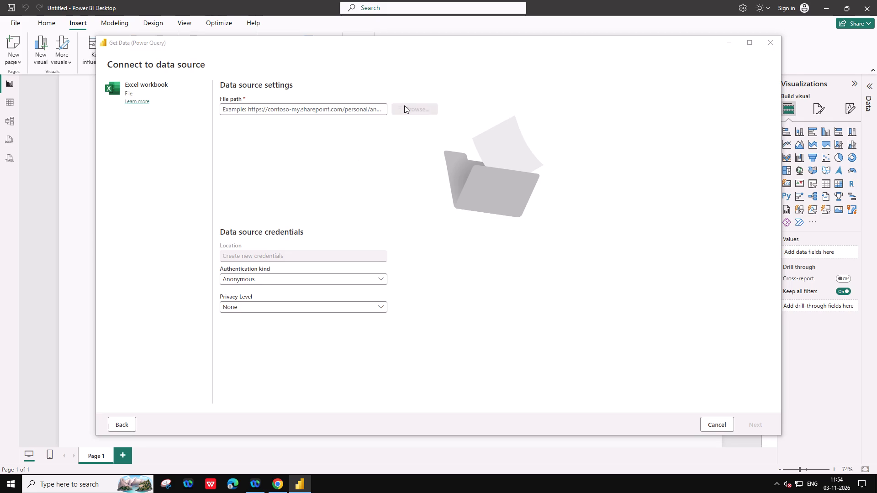
{"action": "left_click", "coordinate": [158, 132]}
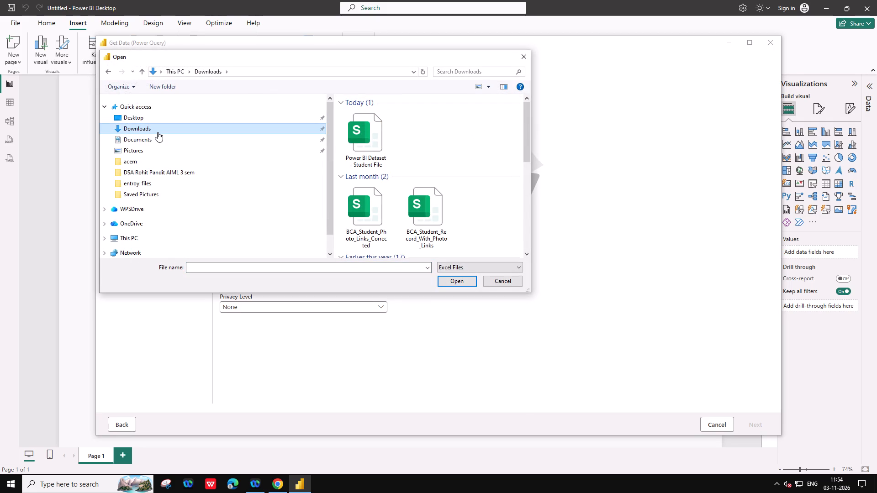
{"action": "left_click", "coordinate": [158, 132]}
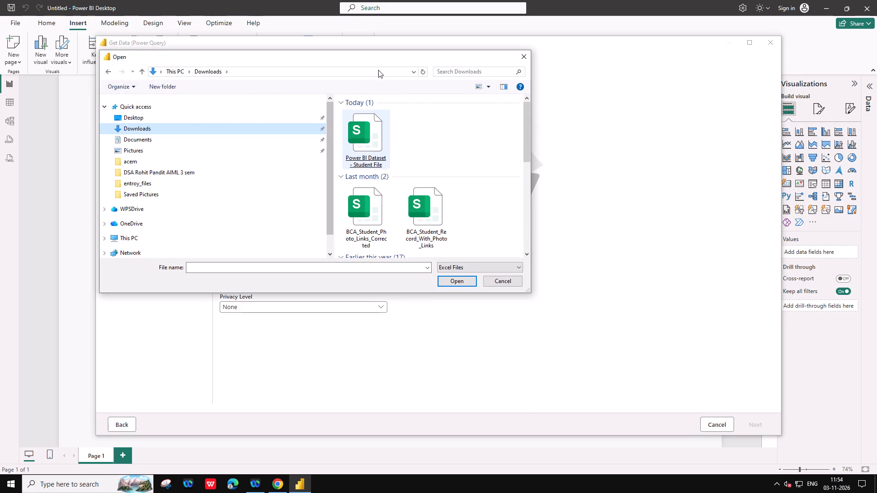
{"action": "left_click", "coordinate": [354, 147]}
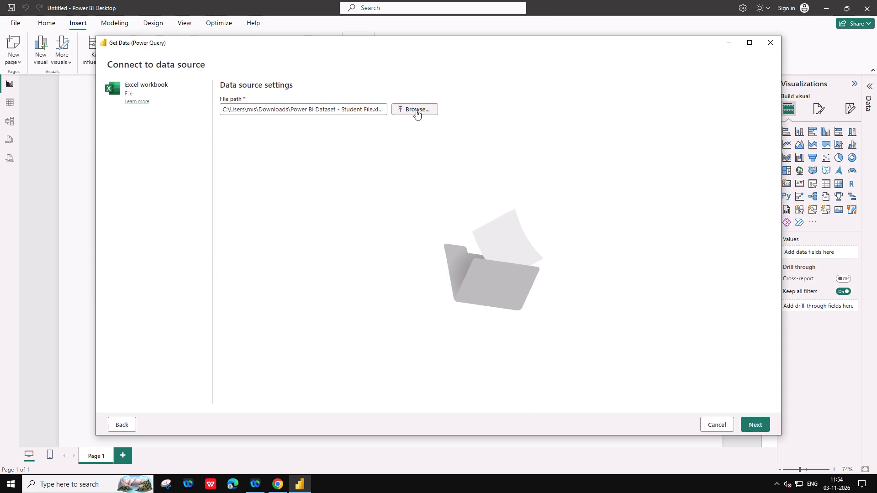
{"action": "left_click", "coordinate": [764, 422]}
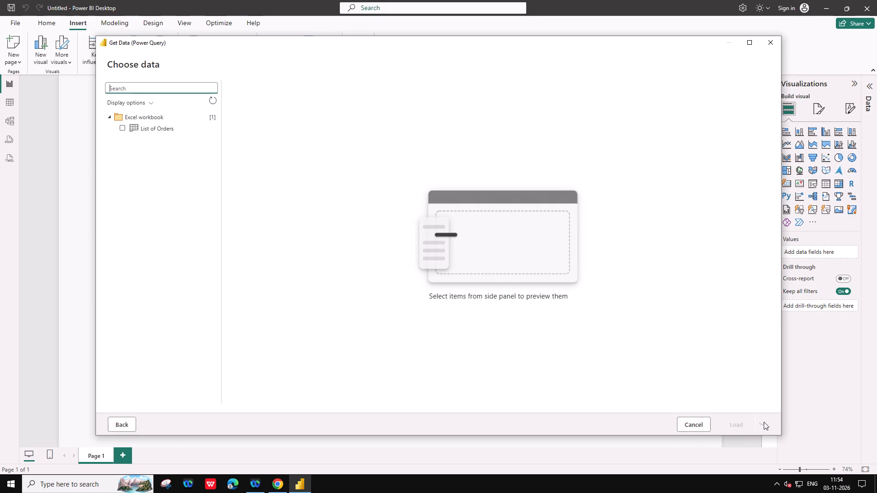
Preview the List of Orders sheet, select the Excel workbook item and load it into the report.
{"action": "left_click", "coordinate": [177, 132]}
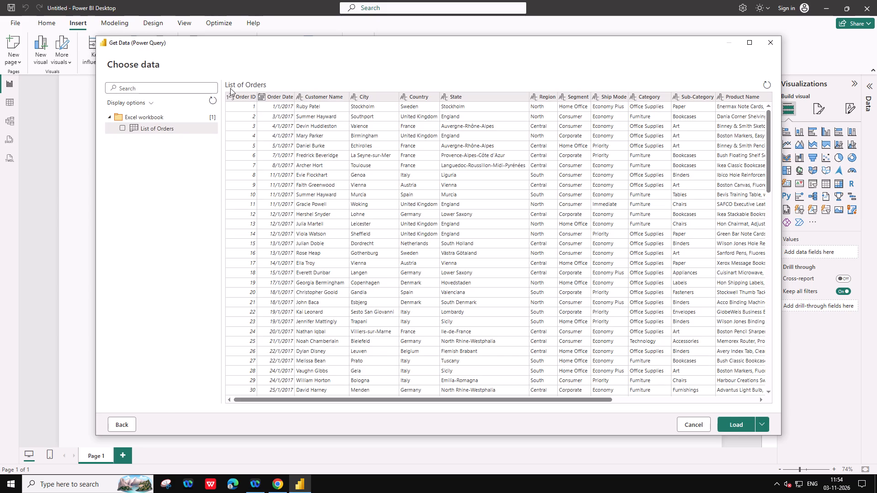
{"action": "left_click", "coordinate": [166, 119]}
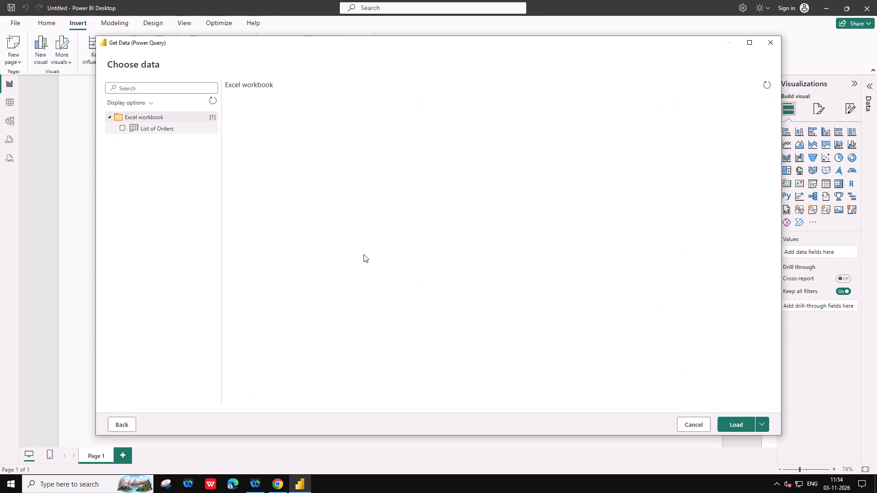
{"action": "left_click", "coordinate": [740, 428]}
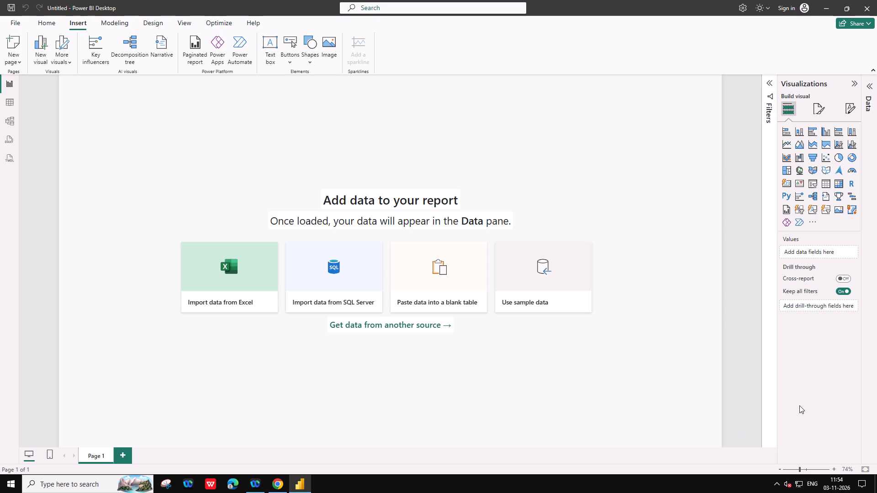
{"action": "scroll", "coordinate": [853, 248], "scroll_direction": "down", "scroll_amount": 2}
{"action": "scroll", "coordinate": [853, 248], "scroll_direction": "up", "scroll_amount": 1}
{"action": "scroll", "coordinate": [853, 248], "scroll_direction": "down", "scroll_amount": 1}
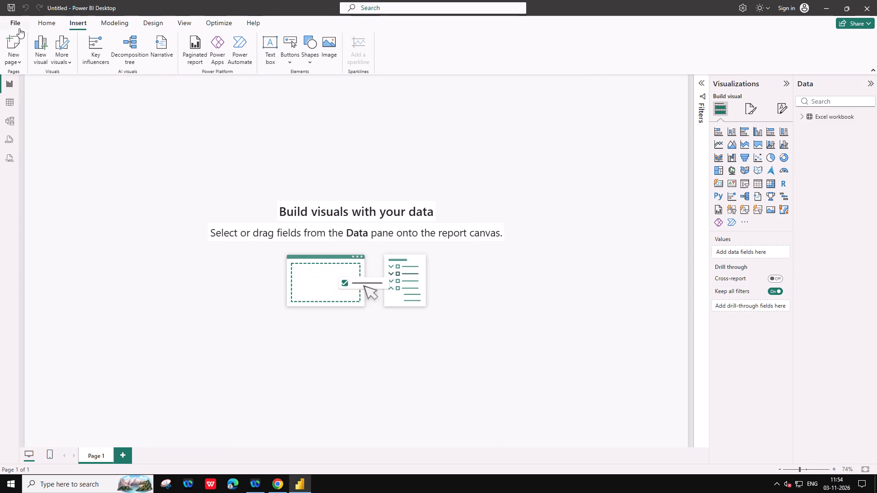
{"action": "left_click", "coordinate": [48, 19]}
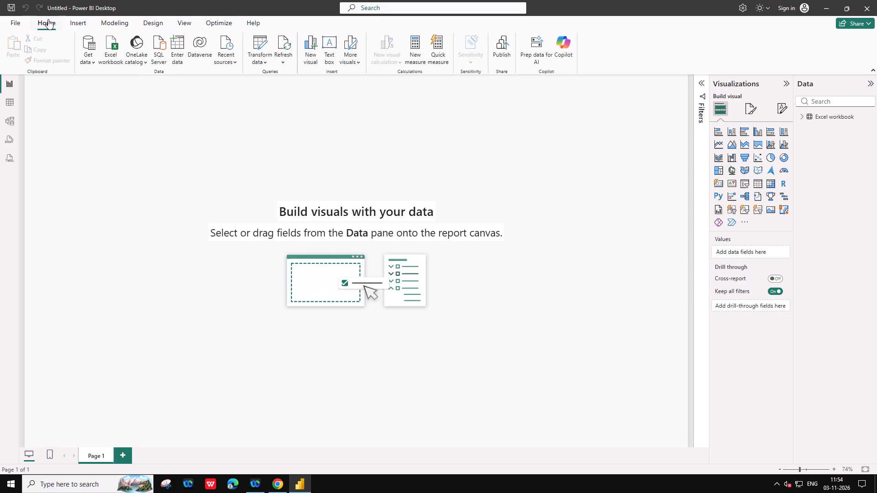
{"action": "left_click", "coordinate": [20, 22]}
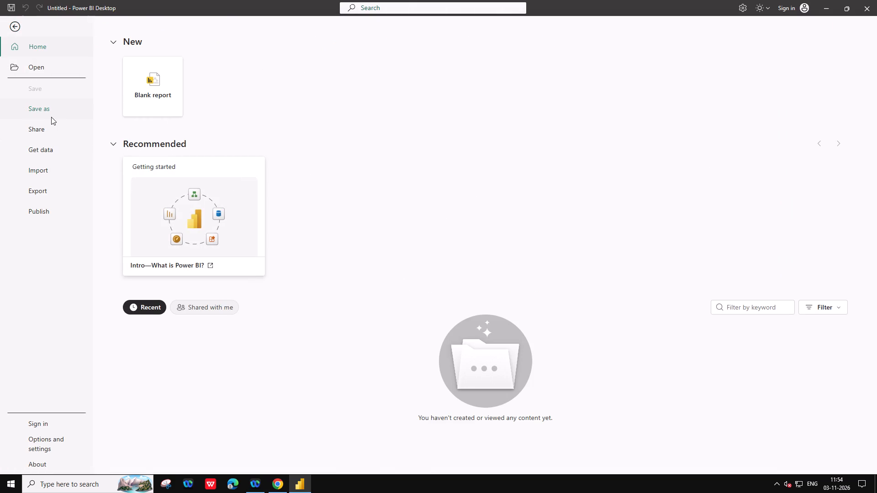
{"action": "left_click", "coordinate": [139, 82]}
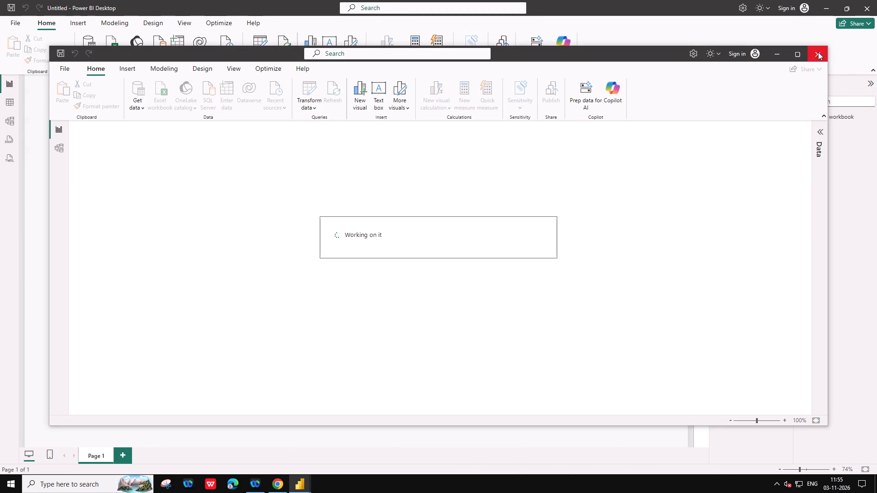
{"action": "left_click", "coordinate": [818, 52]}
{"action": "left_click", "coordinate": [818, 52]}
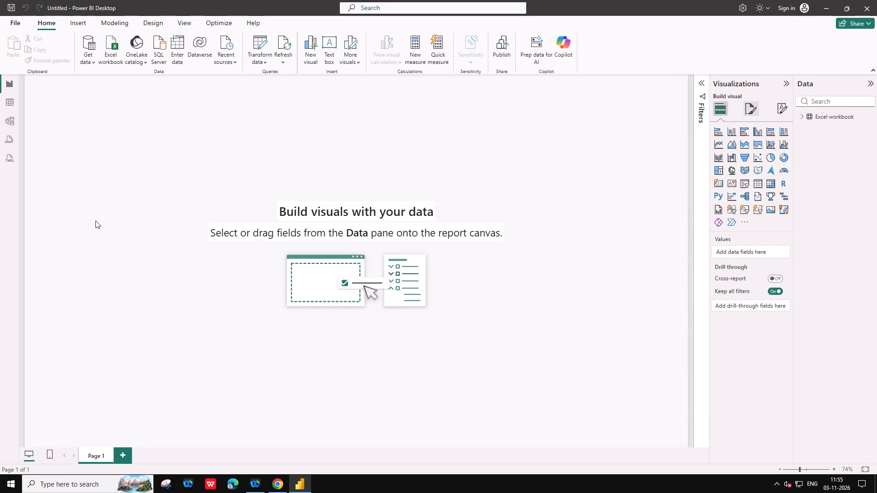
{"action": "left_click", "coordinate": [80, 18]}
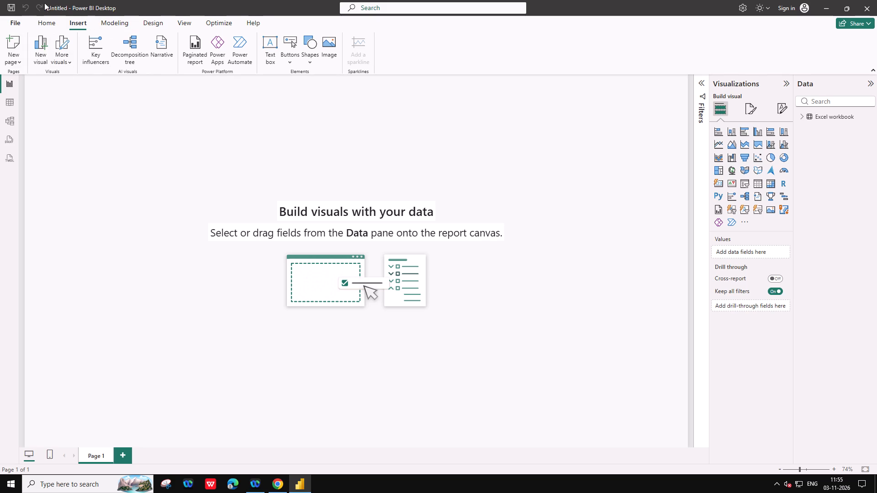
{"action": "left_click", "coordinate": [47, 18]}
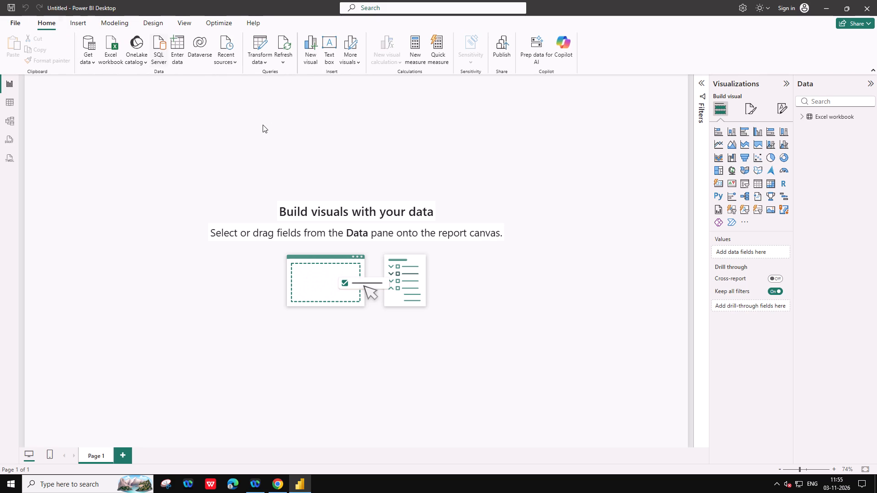
Load the List of Orders sheet from the Excel workbook "Power BI Dataset - Student File" in Downloads into the report.
{"action": "left_click", "coordinate": [111, 44]}
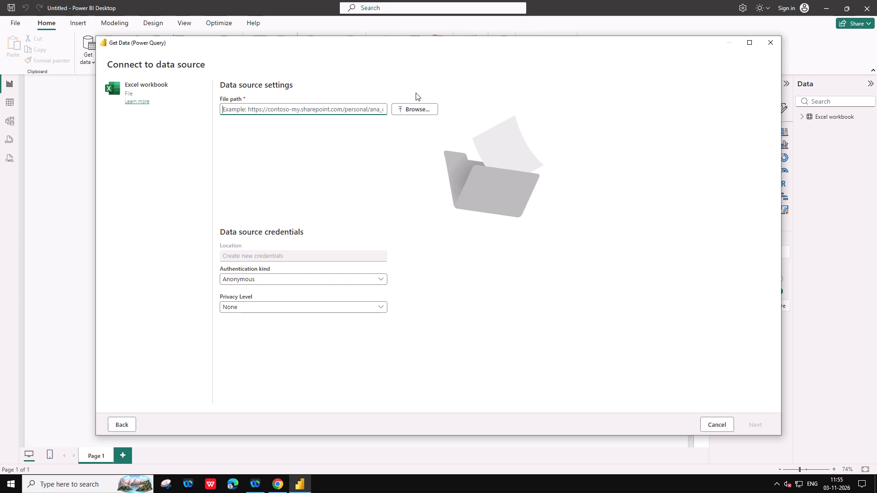
{"action": "left_click", "coordinate": [410, 114]}
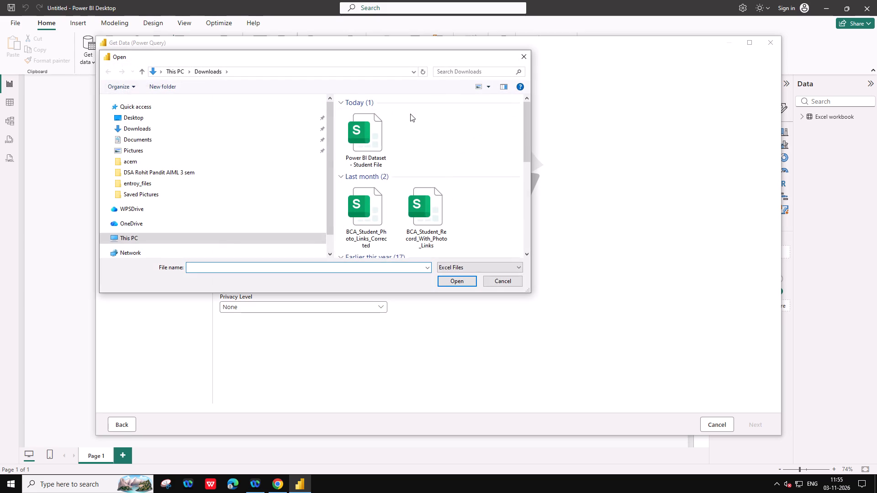
{"action": "left_click", "coordinate": [361, 134]}
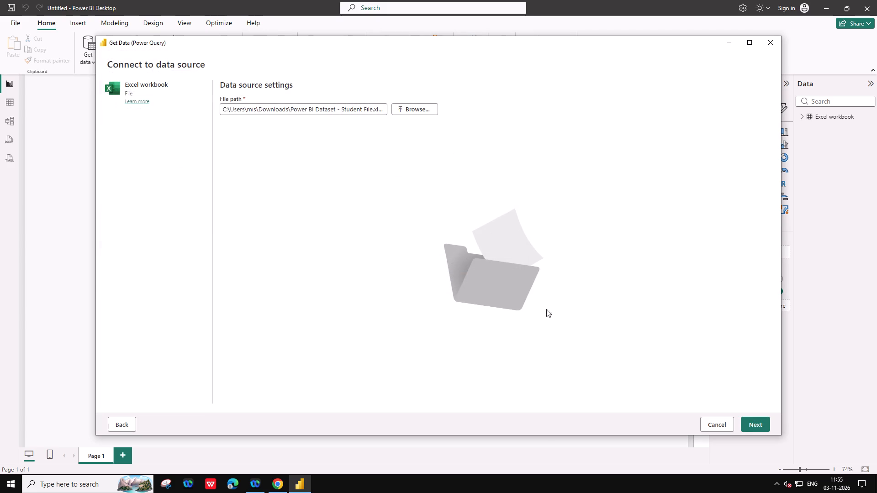
{"action": "left_click", "coordinate": [745, 423]}
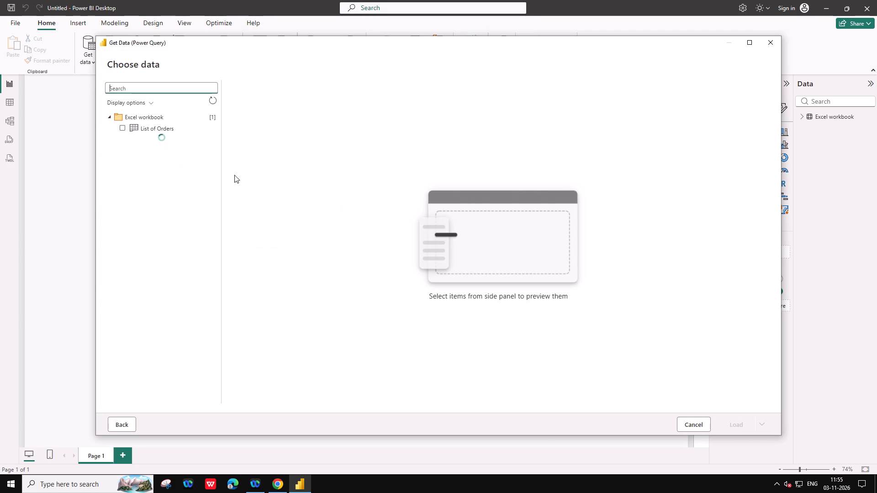
{"action": "left_click", "coordinate": [161, 129]}
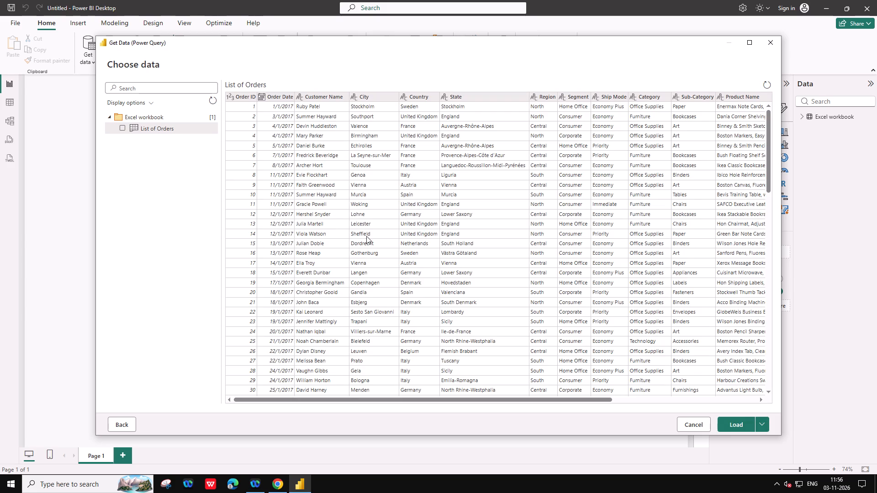
{"action": "left_click", "coordinate": [745, 425]}
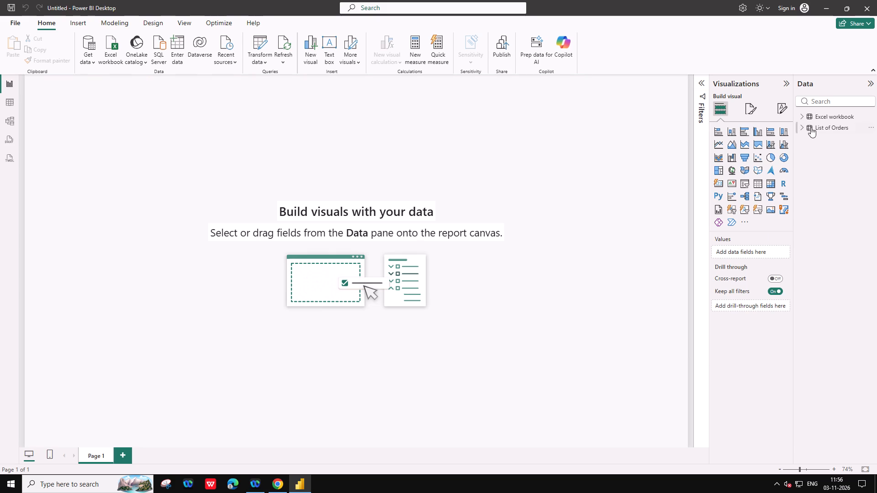
Select the Excel workbook table among the report's loaded tables.
{"action": "left_click", "coordinate": [817, 116]}
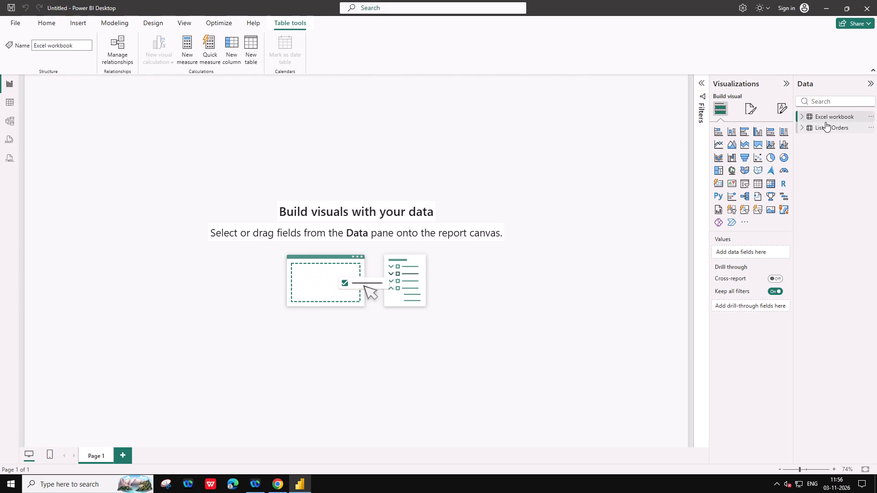
Add an empty stacked bar chart to Page 1 of the report.
{"action": "left_click", "coordinate": [827, 126]}
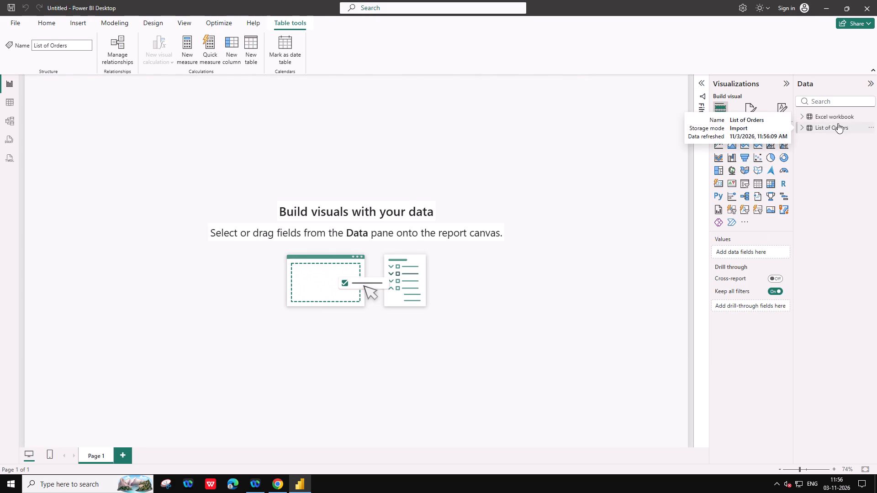
{"action": "left_click", "coordinate": [838, 118]}
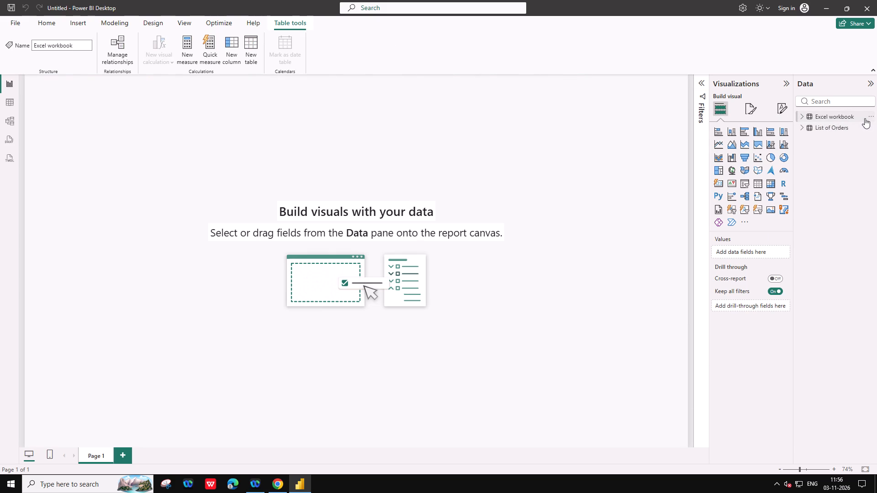
{"action": "left_click", "coordinate": [871, 116]}
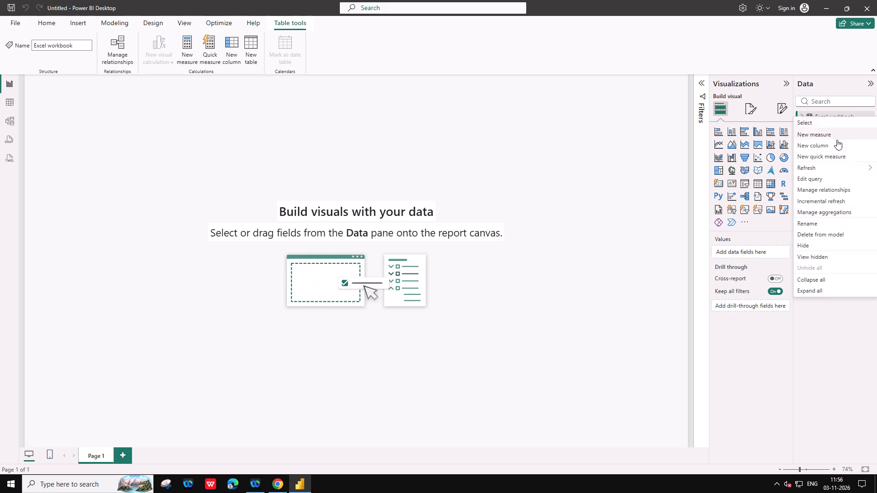
{"action": "left_click", "coordinate": [723, 132]}
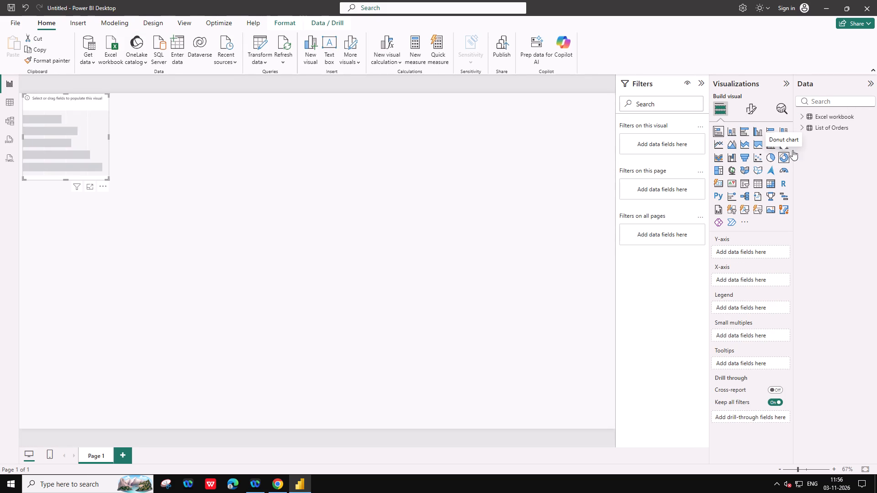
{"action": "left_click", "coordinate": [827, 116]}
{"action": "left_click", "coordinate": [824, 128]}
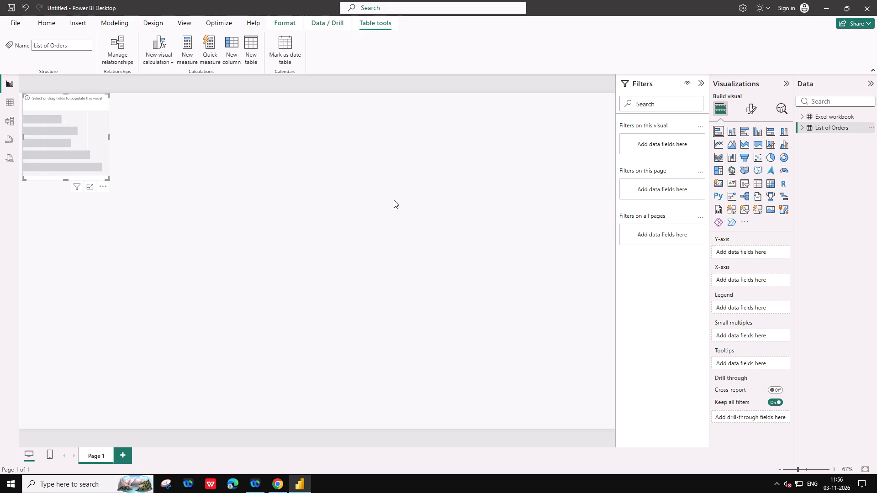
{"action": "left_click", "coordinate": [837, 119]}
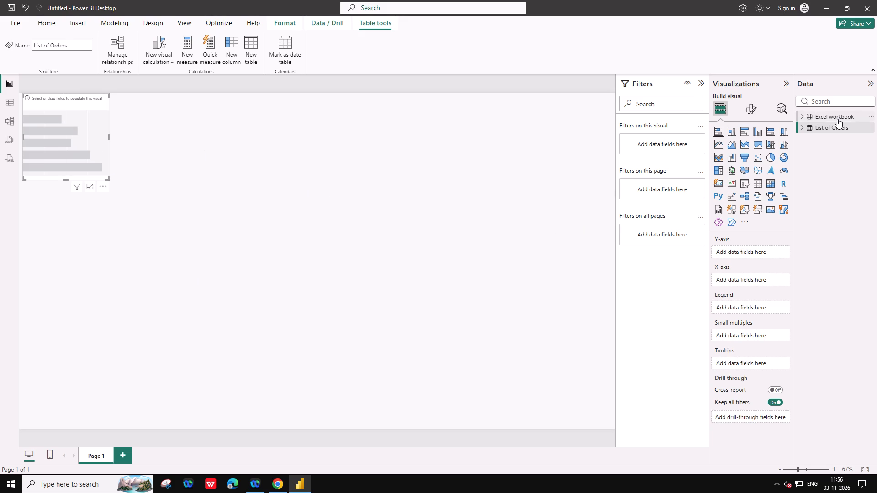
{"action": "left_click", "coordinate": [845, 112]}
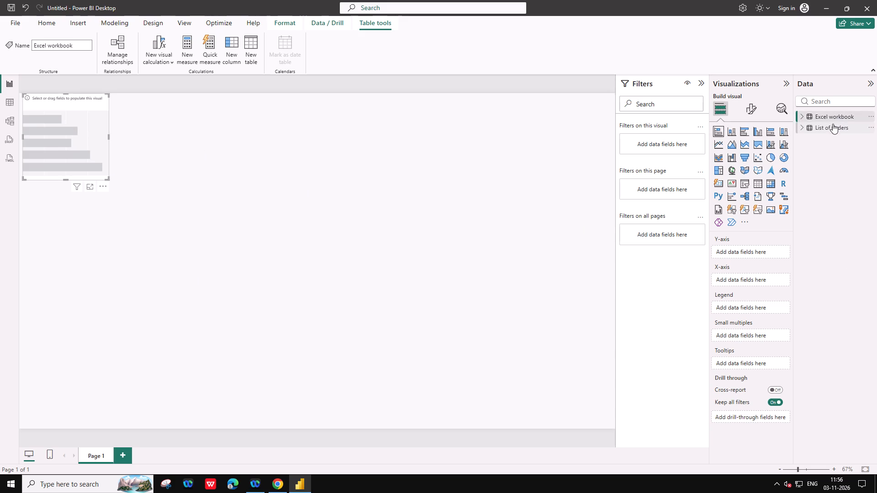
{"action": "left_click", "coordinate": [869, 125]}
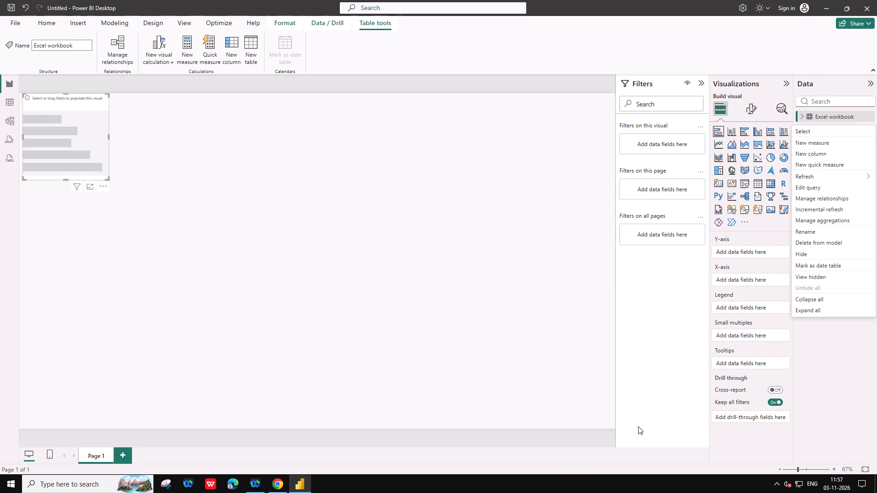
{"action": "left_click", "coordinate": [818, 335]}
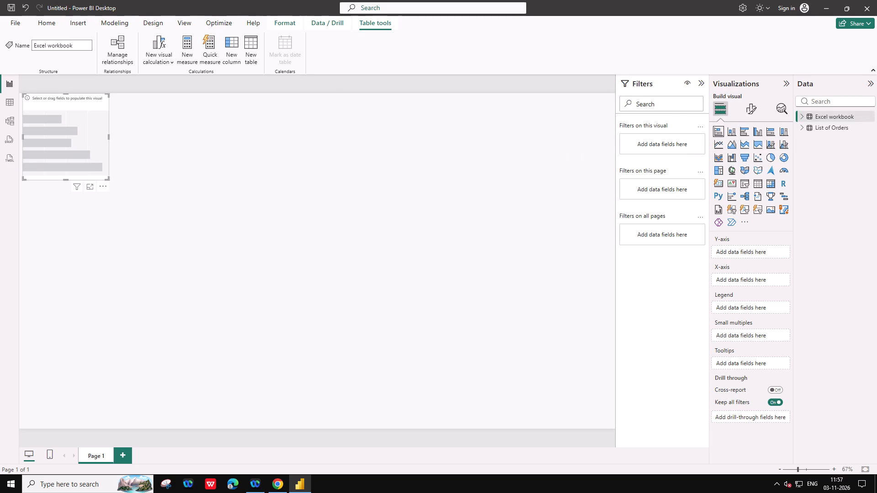
Add City, Country, Product Name, Customer Name, Cost and Order ID from List of Orders to the empty chart.
{"action": "left_click", "coordinate": [829, 123]}
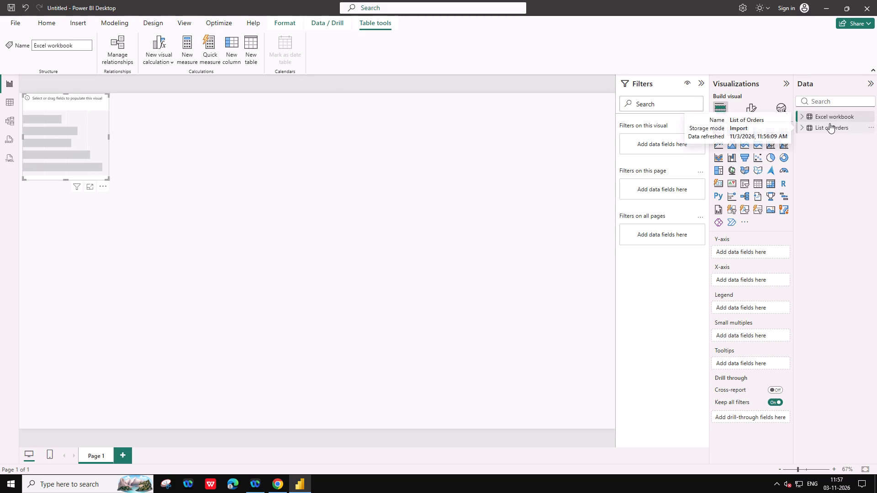
{"action": "left_click", "coordinate": [830, 129]}
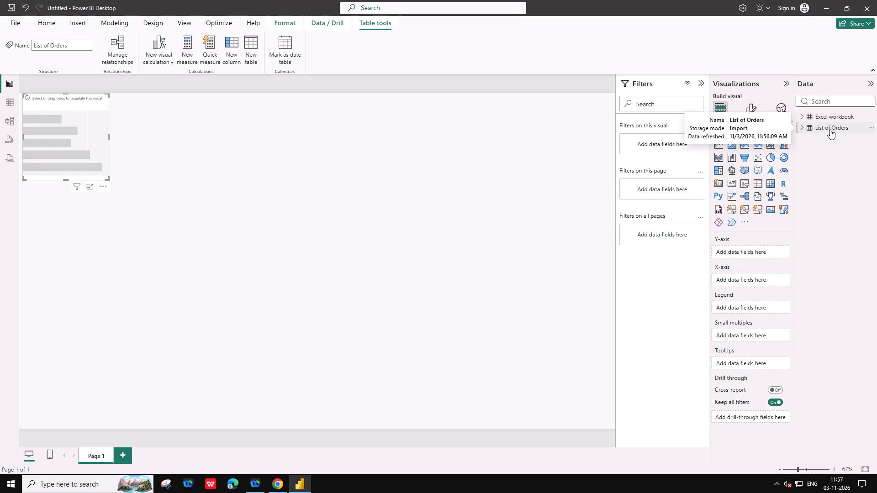
{"action": "left_click", "coordinate": [803, 128]}
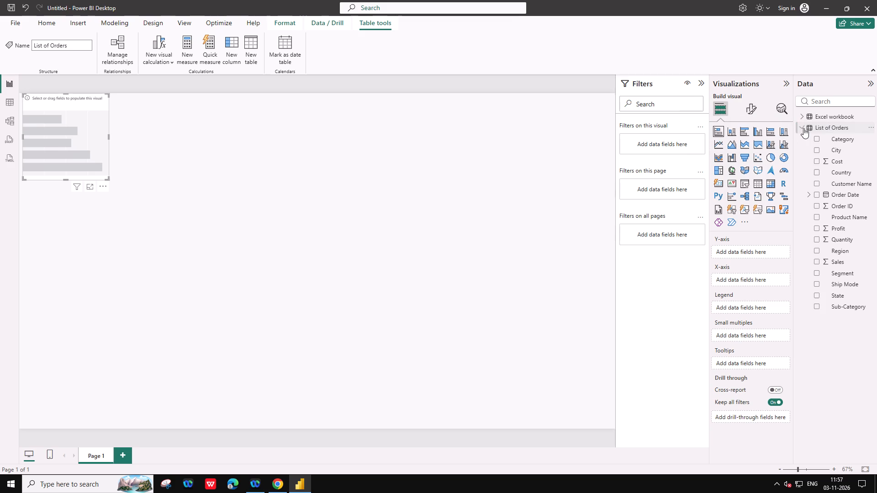
{"action": "left_click", "coordinate": [815, 149]}
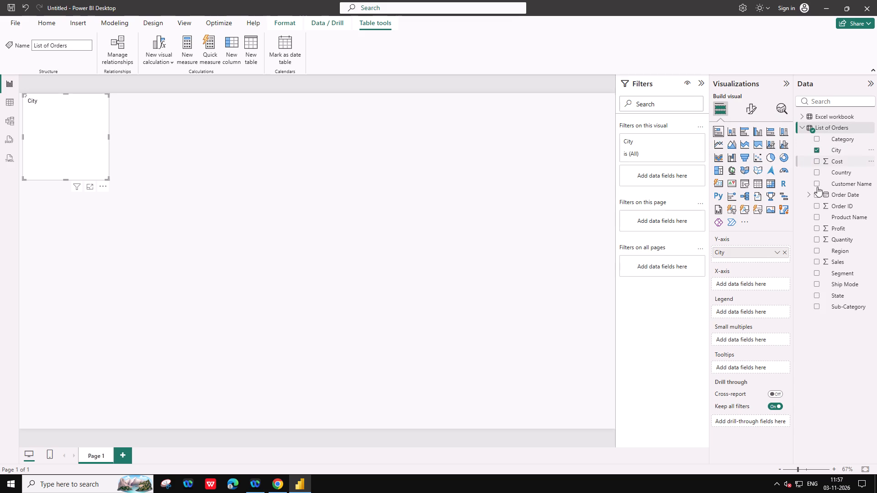
{"action": "left_click", "coordinate": [814, 173]}
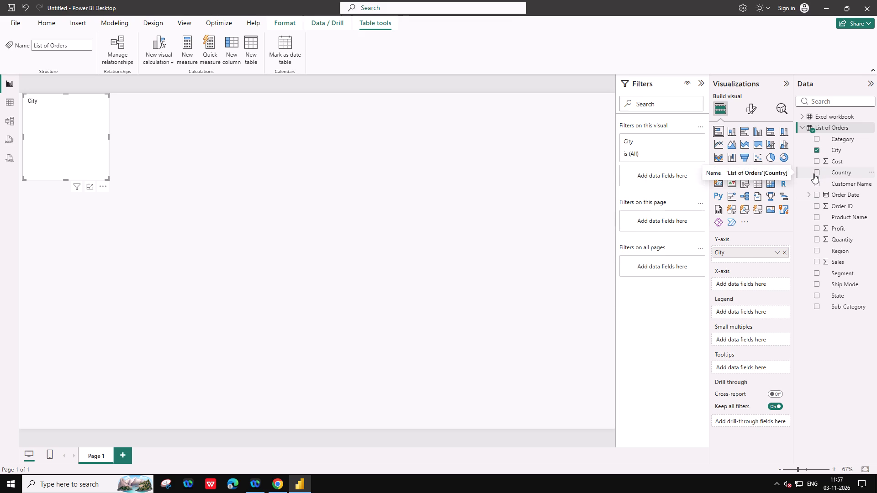
{"action": "left_click", "coordinate": [816, 216]}
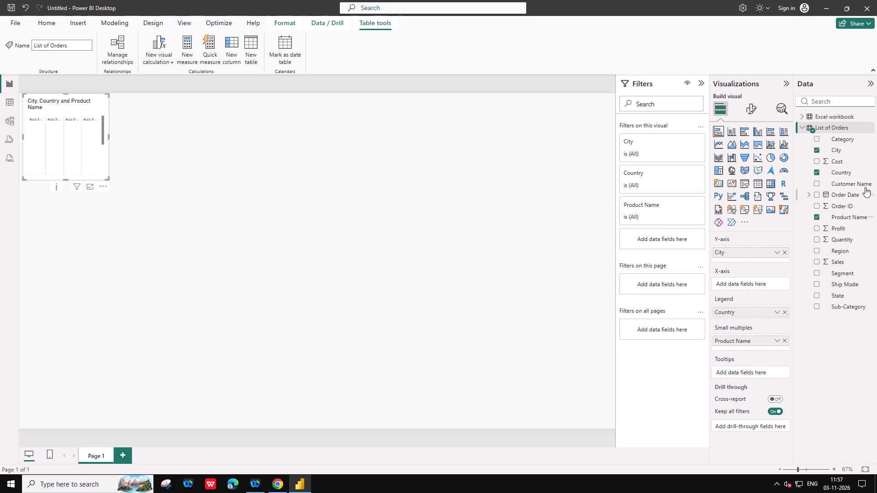
{"action": "left_click", "coordinate": [817, 185]}
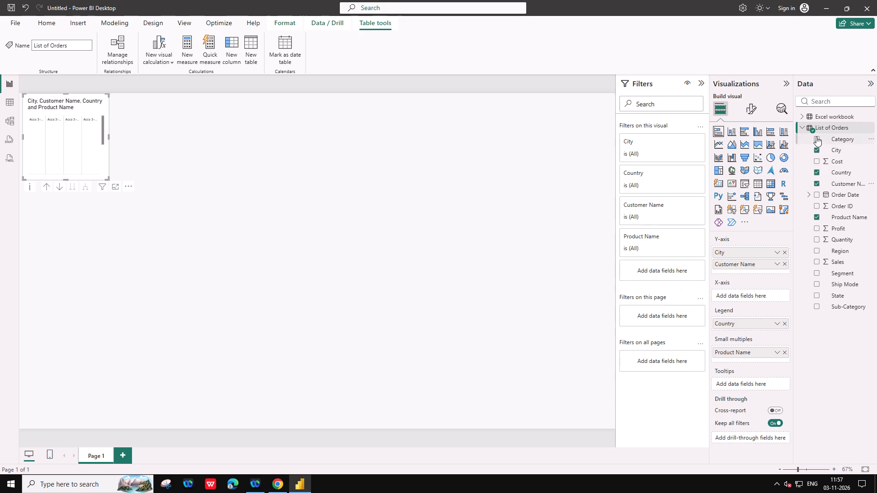
{"action": "left_click", "coordinate": [818, 162]}
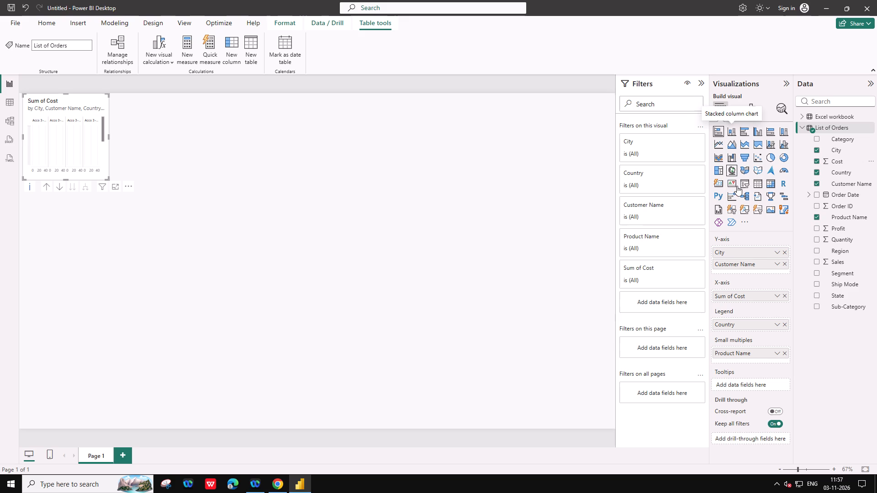
{"action": "left_click", "coordinate": [819, 205]}
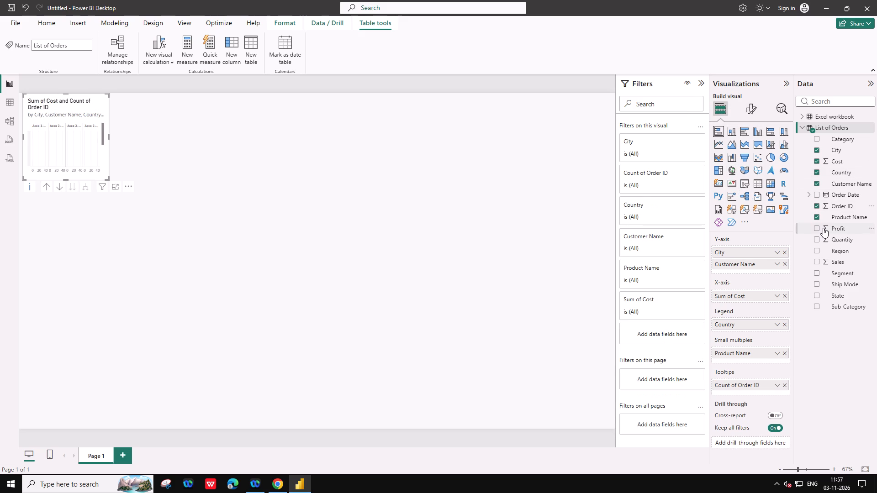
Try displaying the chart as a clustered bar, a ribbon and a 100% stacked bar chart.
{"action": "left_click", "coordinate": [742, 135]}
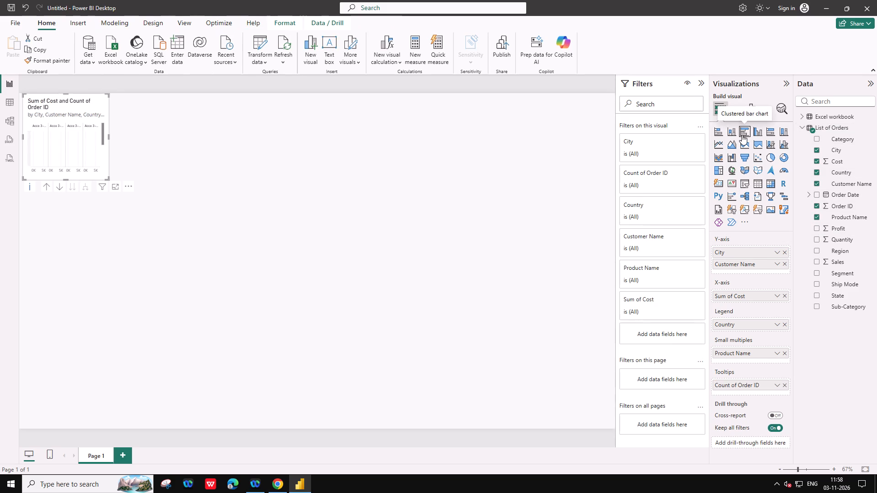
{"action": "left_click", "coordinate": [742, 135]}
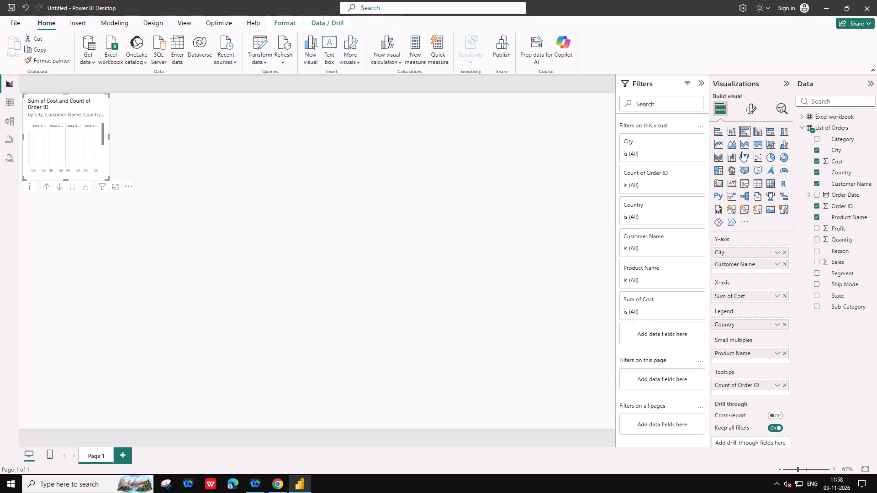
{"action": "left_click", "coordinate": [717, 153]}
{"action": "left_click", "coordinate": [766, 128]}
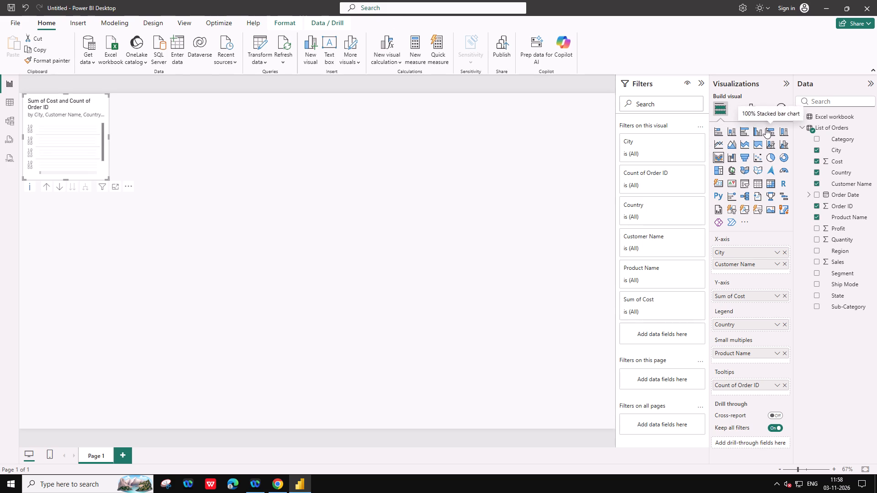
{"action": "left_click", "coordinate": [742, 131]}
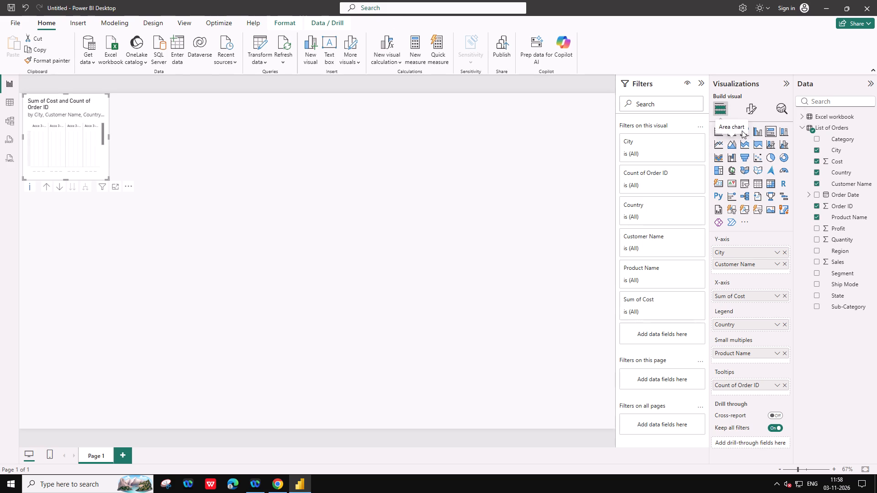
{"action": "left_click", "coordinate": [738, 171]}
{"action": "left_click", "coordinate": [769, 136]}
Add the Category and Region fields from List of Orders to the chart.
{"action": "left_click", "coordinate": [818, 139]}
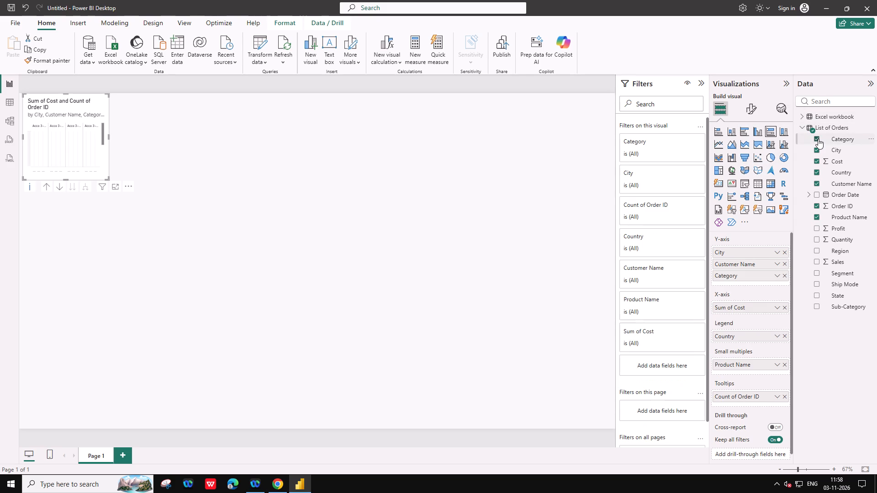
{"action": "left_click", "coordinate": [82, 130]}
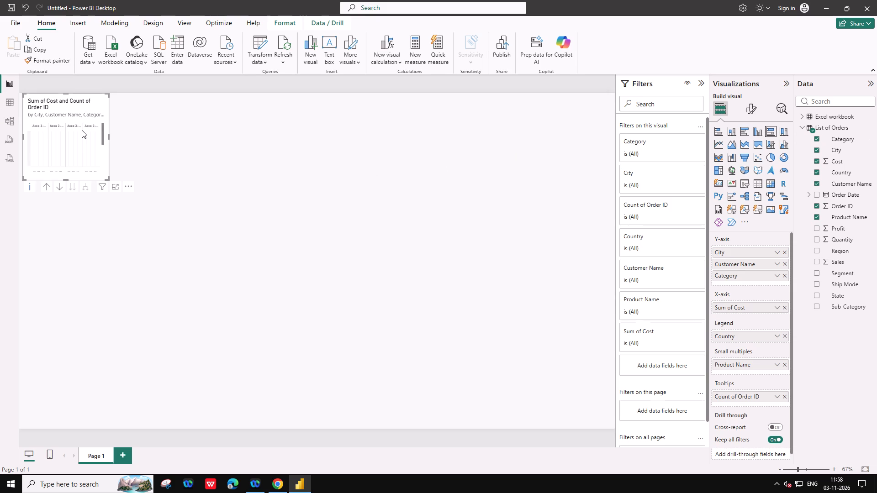
{"action": "right_click", "coordinate": [82, 130]}
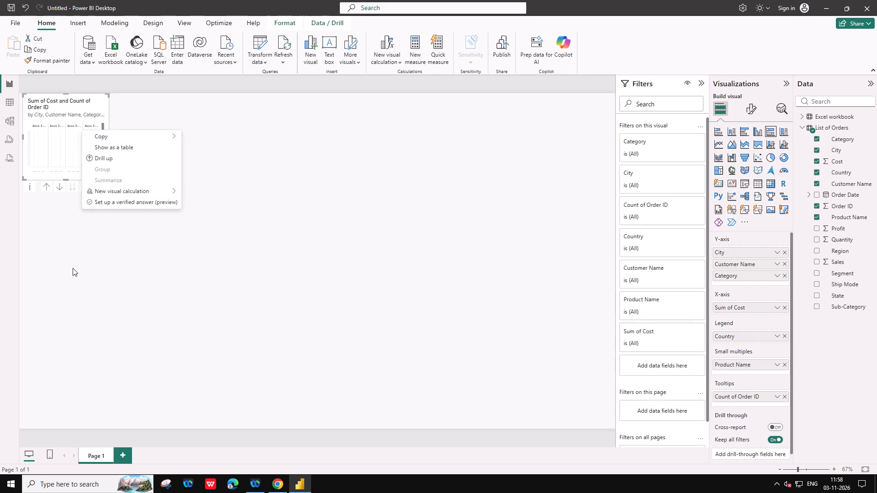
{"action": "left_click", "coordinate": [185, 155]}
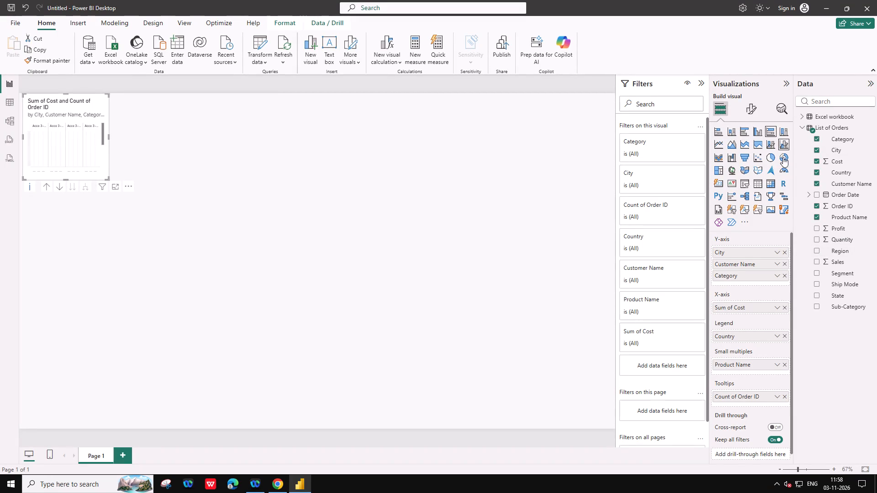
{"action": "left_click", "coordinate": [816, 250]}
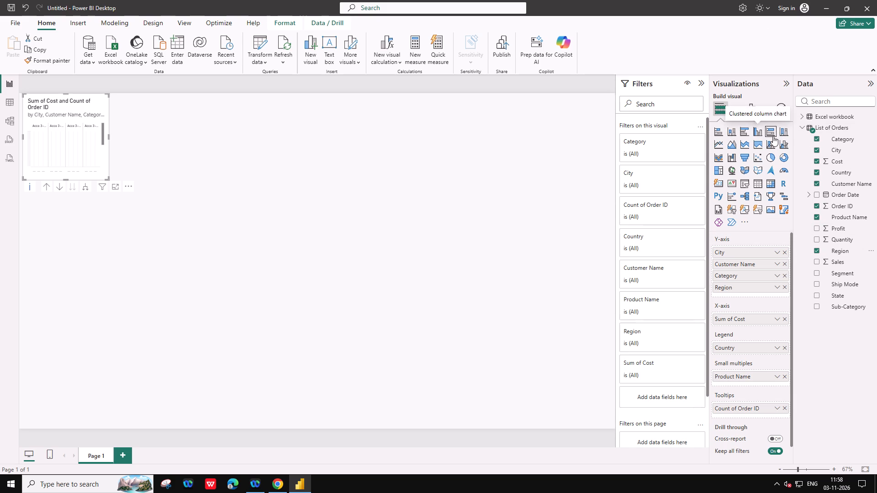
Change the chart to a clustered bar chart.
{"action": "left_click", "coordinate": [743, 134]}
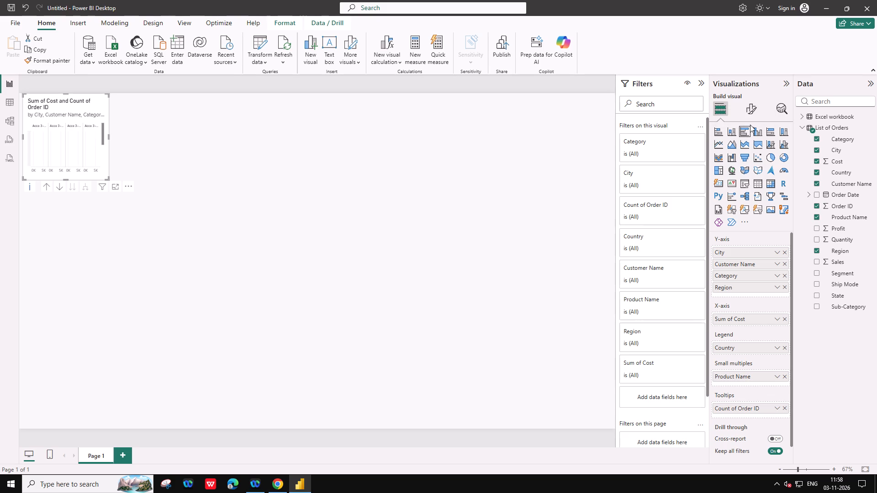
Examine the chart's formatting options and the fields assigned to its axes, legend, small multiples and tooltips.
{"action": "left_click", "coordinate": [747, 107]}
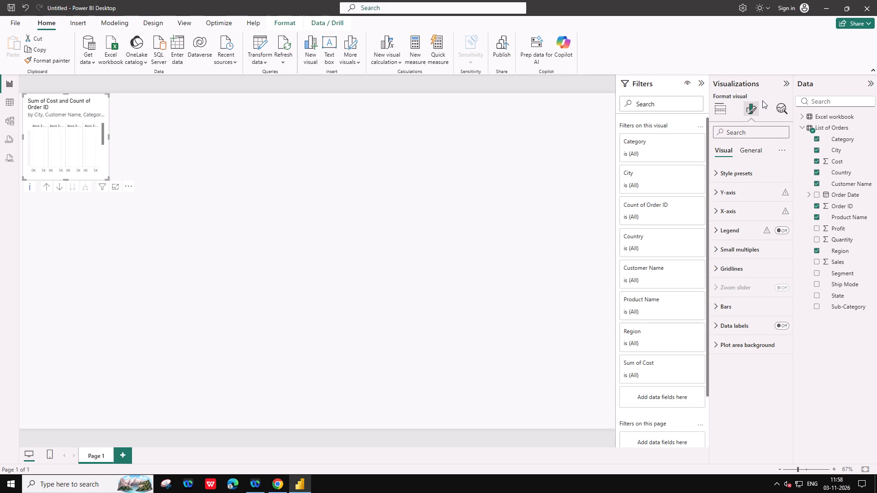
{"action": "left_click", "coordinate": [722, 110]}
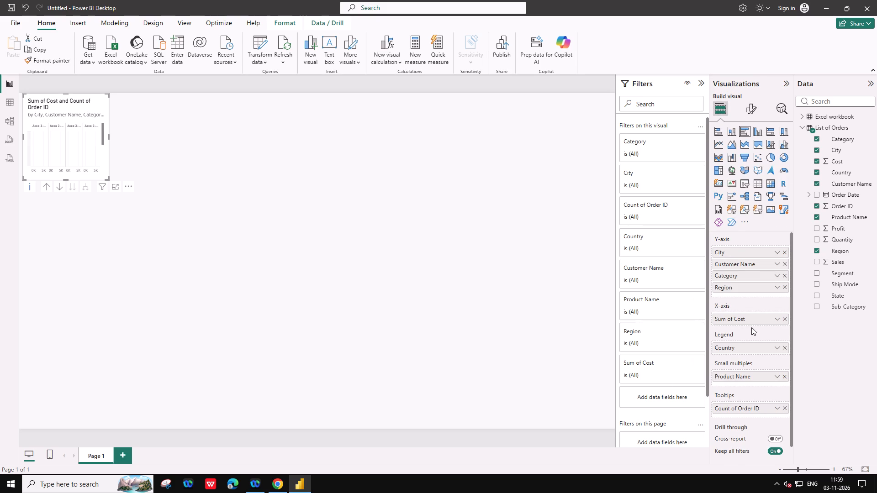
{"action": "scroll", "coordinate": [751, 327], "scroll_direction": "down", "scroll_amount": 5}
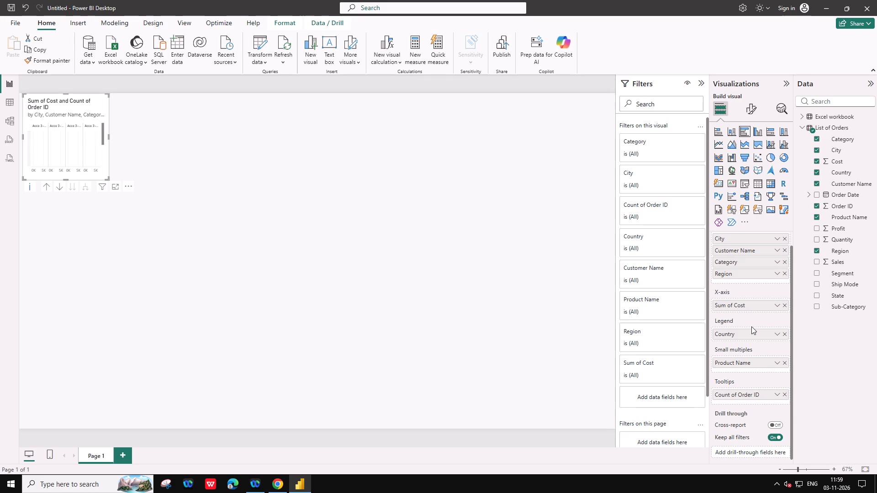
{"action": "scroll", "coordinate": [751, 326], "scroll_direction": "up", "scroll_amount": 2}
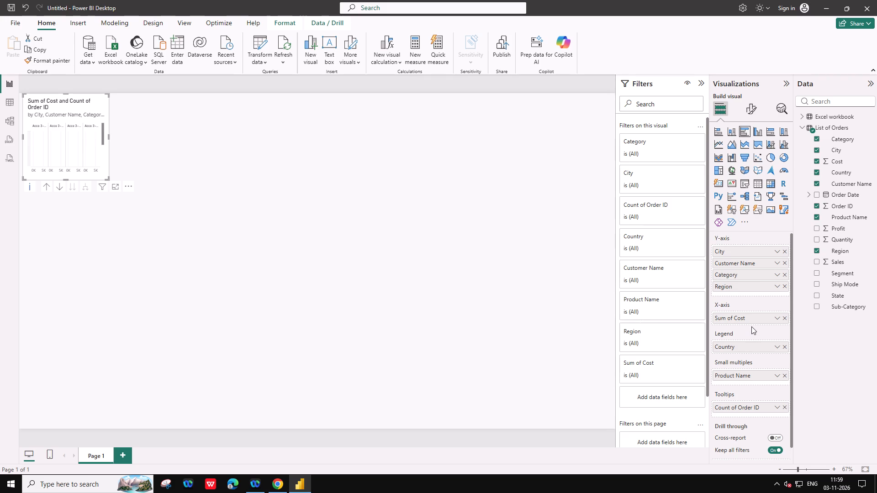
{"action": "scroll", "coordinate": [751, 326], "scroll_direction": "up", "scroll_amount": 6}
{"action": "scroll", "coordinate": [751, 326], "scroll_direction": "down", "scroll_amount": 5}
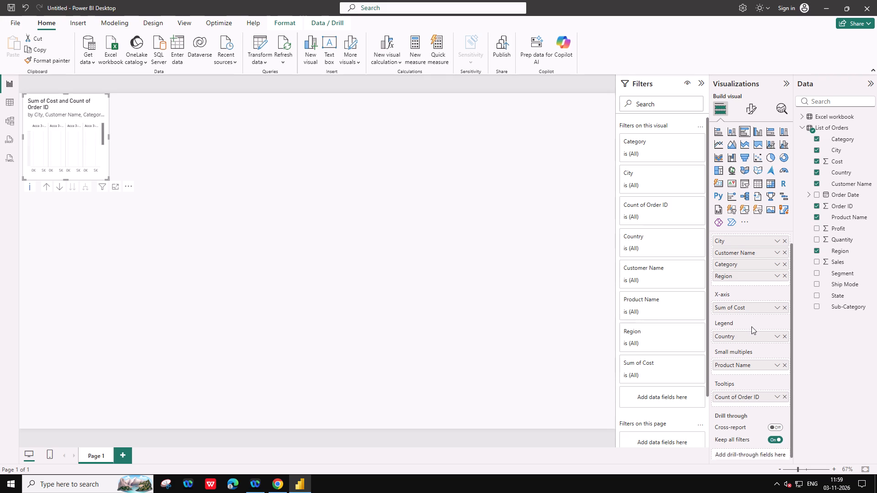
{"action": "scroll", "coordinate": [751, 326], "scroll_direction": "up", "scroll_amount": 6}
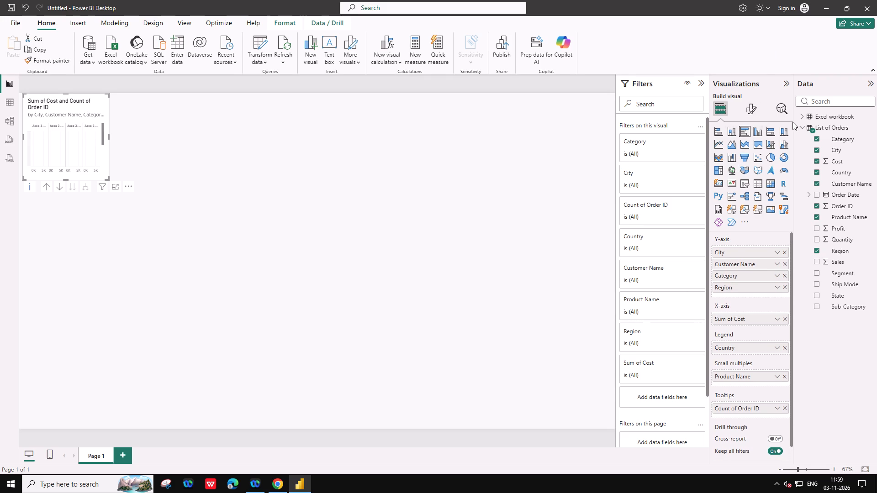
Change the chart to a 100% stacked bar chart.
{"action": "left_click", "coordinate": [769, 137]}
Enlarge the chart from its lower corner into a wide rectangle across the upper part of Page 1.
{"action": "left_click", "coordinate": [105, 174]}
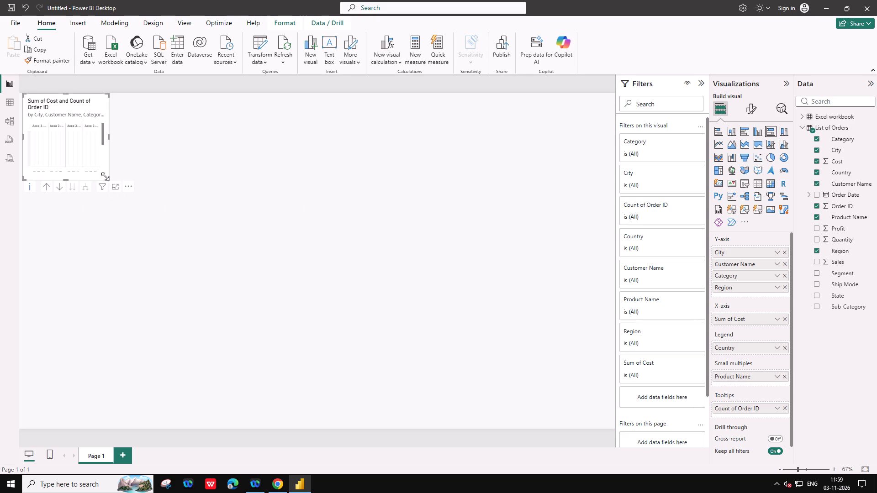
{"action": "left_click_drag", "start_coordinate": [105, 176], "coordinate": [177, 237]}
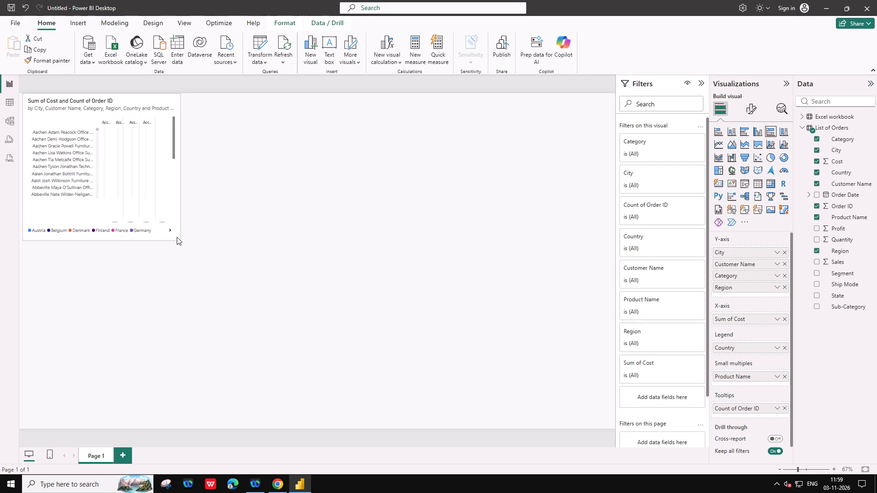
{"action": "left_click_drag", "start_coordinate": [177, 237], "coordinate": [359, 278]}
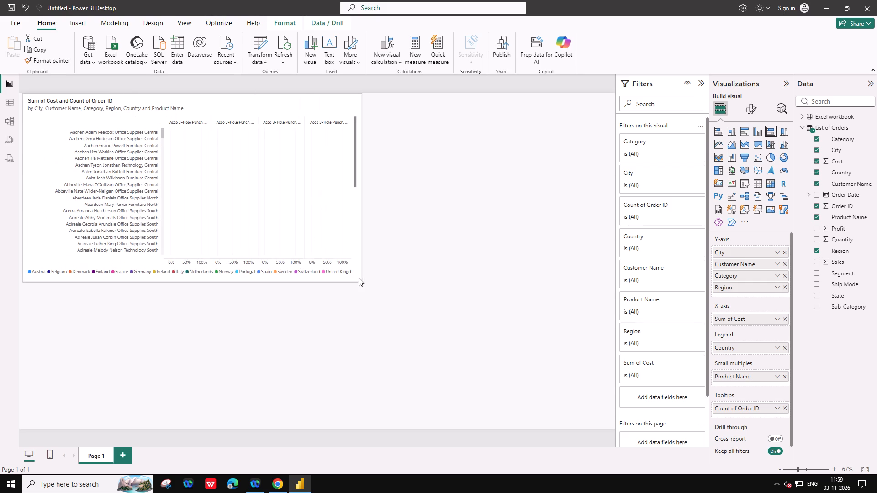
{"action": "left_click_drag", "start_coordinate": [359, 278], "coordinate": [411, 264]}
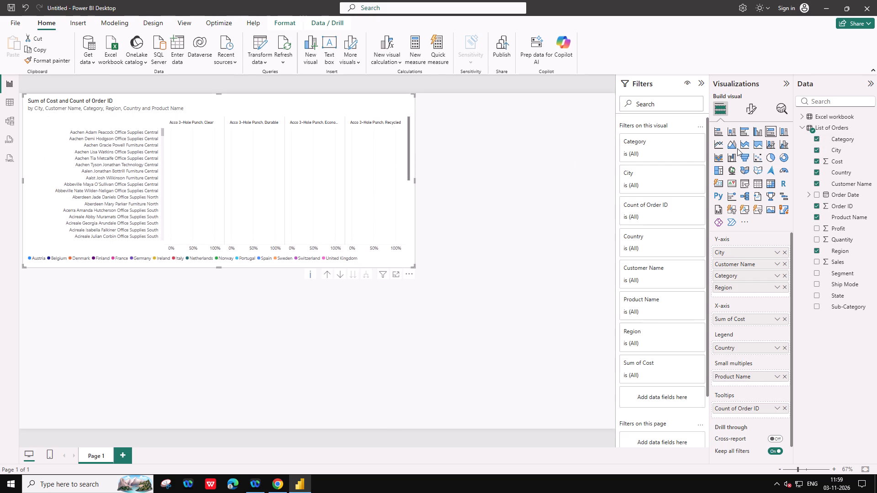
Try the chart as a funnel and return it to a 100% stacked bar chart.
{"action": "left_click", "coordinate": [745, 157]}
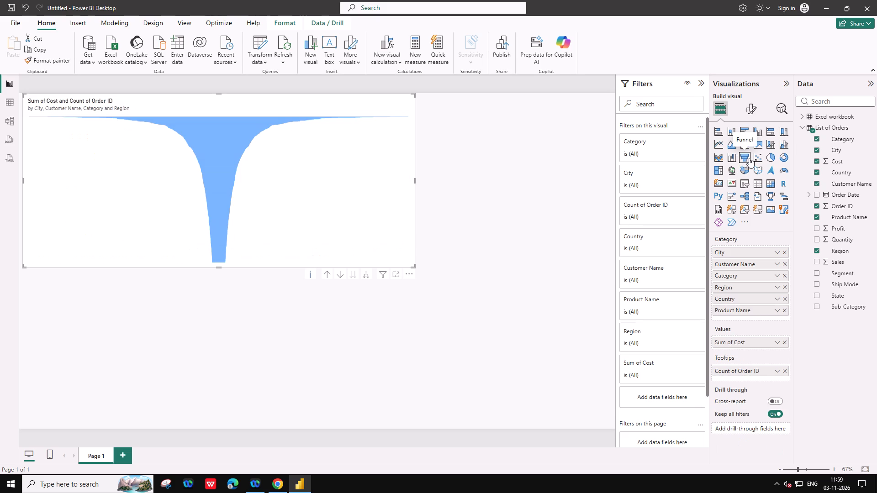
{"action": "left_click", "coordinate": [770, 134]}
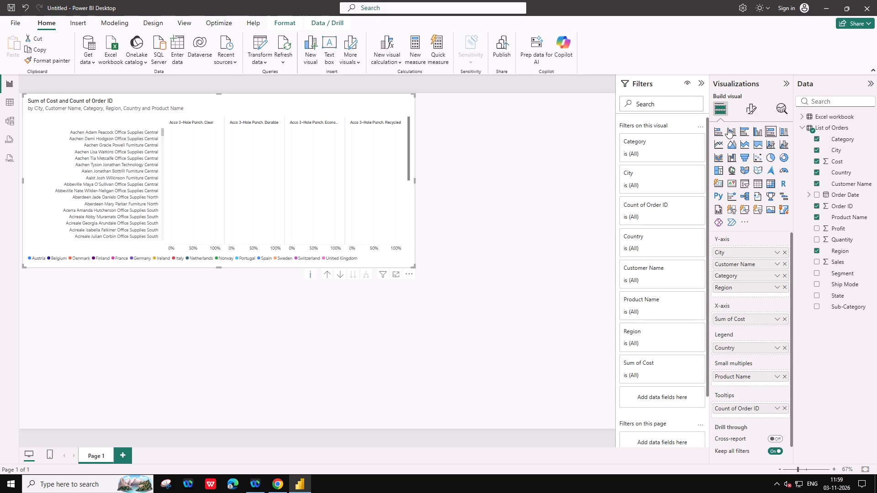
Convert the enlarged chart to a clustered bar chart.
{"action": "left_click", "coordinate": [742, 127]}
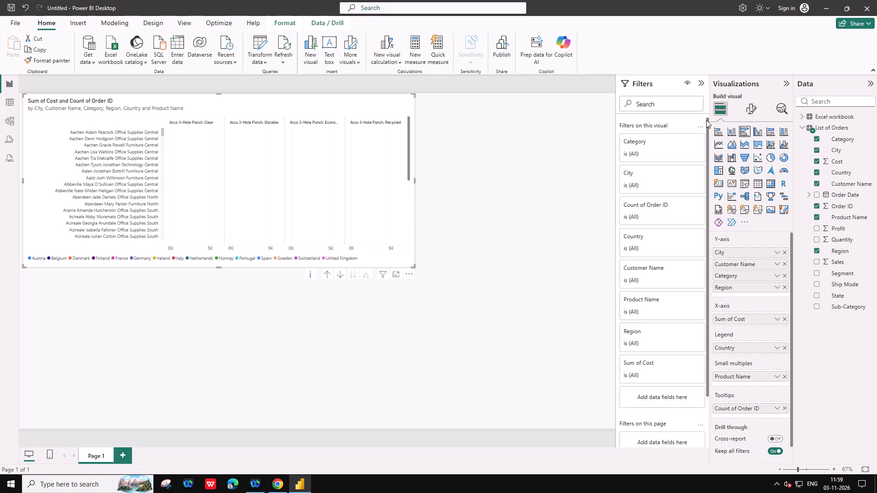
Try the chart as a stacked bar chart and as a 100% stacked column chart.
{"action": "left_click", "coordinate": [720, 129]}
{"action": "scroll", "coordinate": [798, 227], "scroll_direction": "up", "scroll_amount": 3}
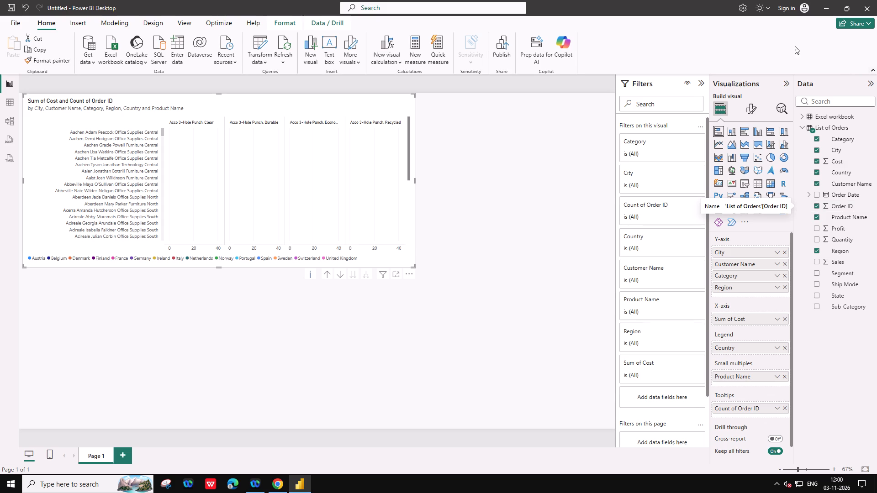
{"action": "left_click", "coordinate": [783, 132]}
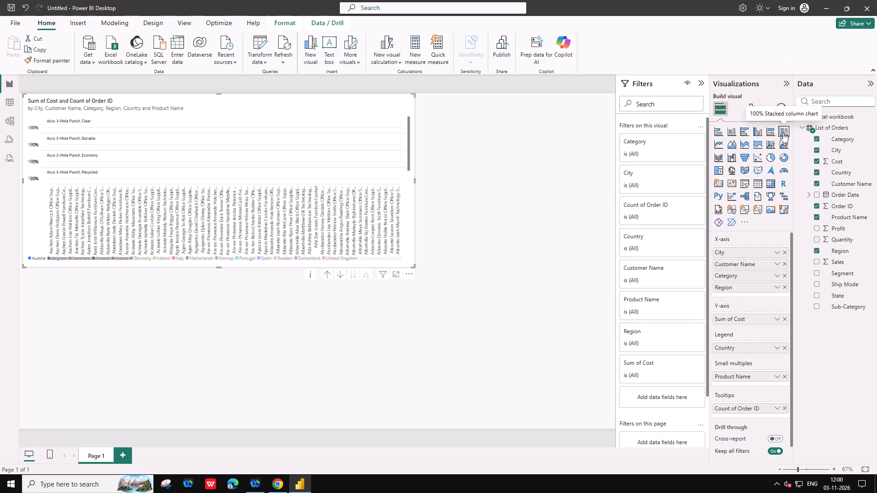
Convert the chart to a line chart.
{"action": "left_click", "coordinate": [714, 144]}
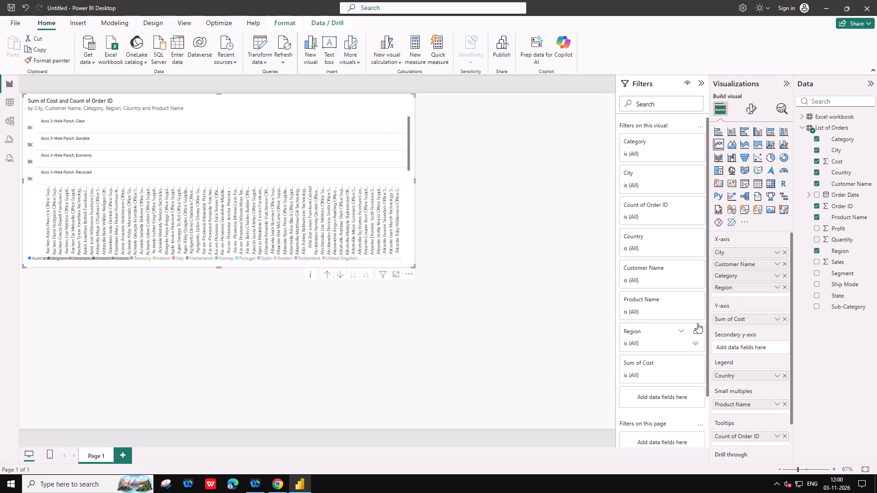
Turn on data labels and series labels for the line chart.
{"action": "left_click", "coordinate": [750, 105]}
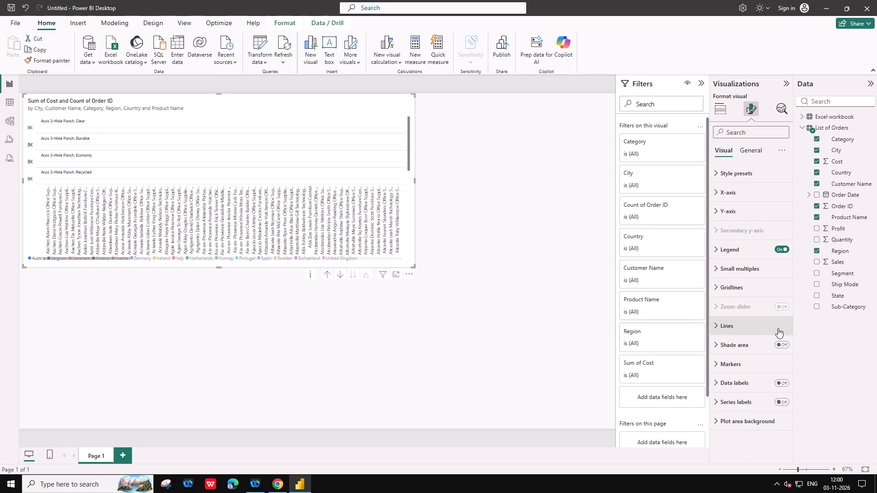
{"action": "left_click", "coordinate": [781, 384]}
{"action": "left_click", "coordinate": [782, 400]}
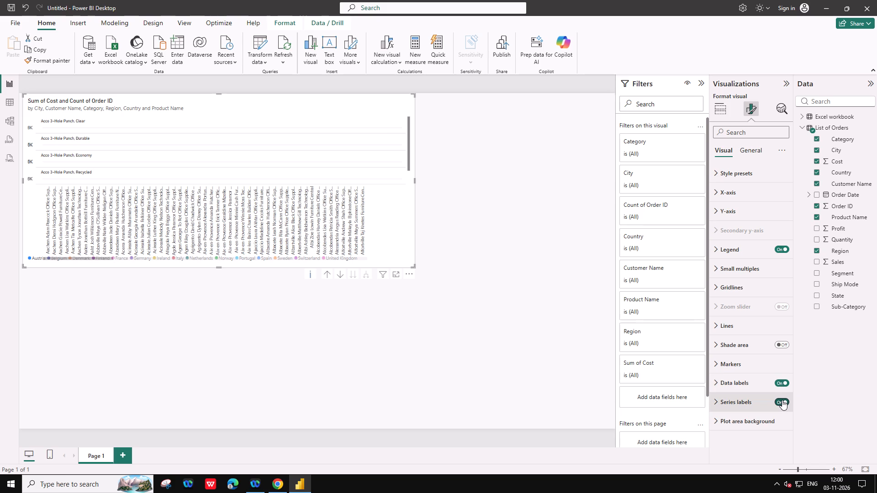
{"action": "left_click", "coordinate": [776, 304]}
Look over the line chart's general formatting options, its field assignments and its filters.
{"action": "left_click", "coordinate": [741, 149]}
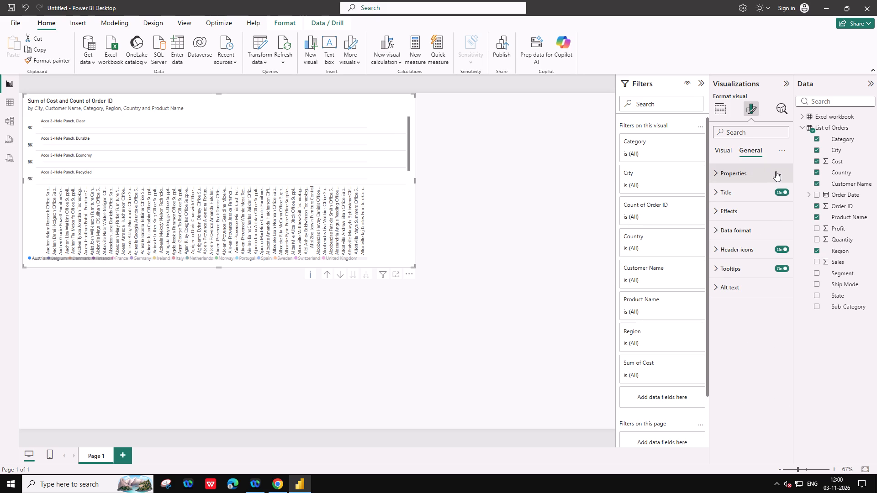
{"action": "left_click", "coordinate": [779, 152]}
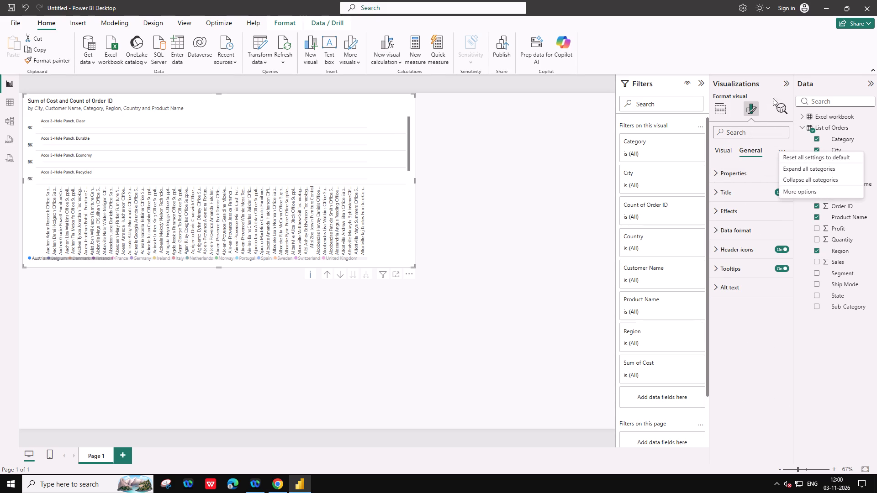
{"action": "left_click", "coordinate": [720, 105]}
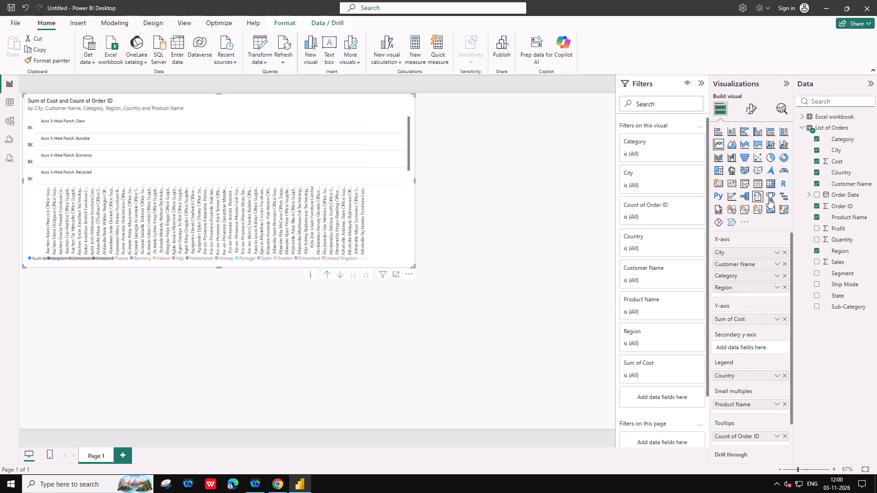
{"action": "scroll", "coordinate": [765, 201], "scroll_direction": "down", "scroll_amount": 3}
{"action": "scroll", "coordinate": [784, 345], "scroll_direction": "down", "scroll_amount": 3}
{"action": "scroll", "coordinate": [802, 292], "scroll_direction": "down", "scroll_amount": 2}
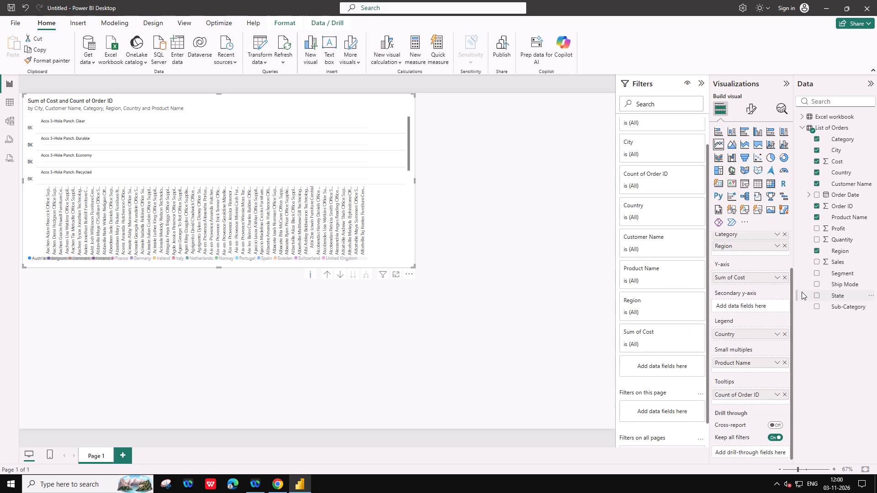
{"action": "scroll", "coordinate": [802, 292], "scroll_direction": "down", "scroll_amount": 4}
{"action": "scroll", "coordinate": [802, 292], "scroll_direction": "up", "scroll_amount": 4}
{"action": "scroll", "coordinate": [612, 241], "scroll_direction": "up", "scroll_amount": 8}
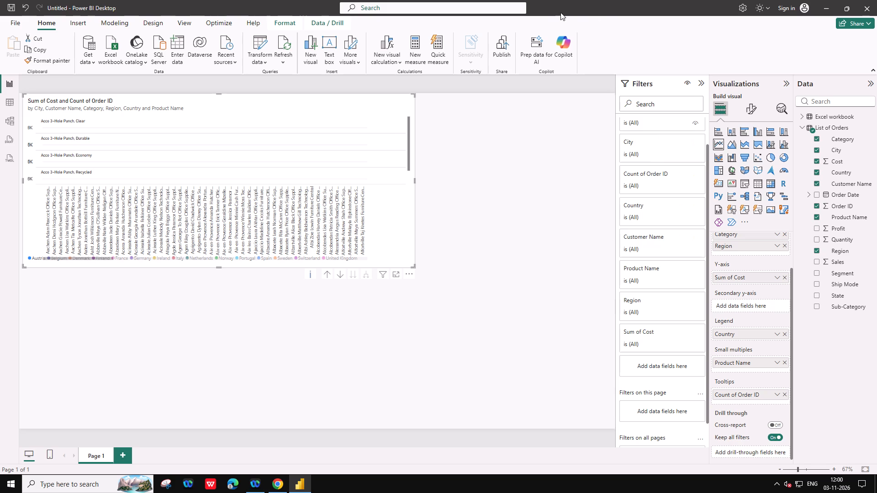
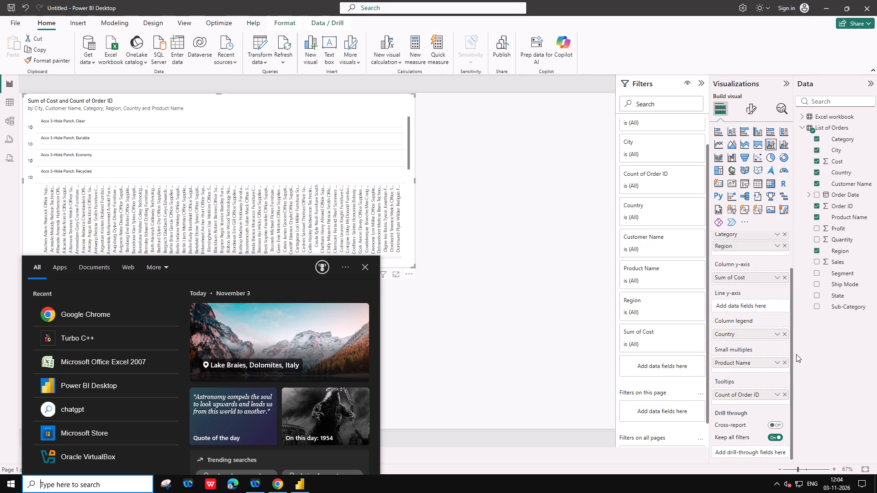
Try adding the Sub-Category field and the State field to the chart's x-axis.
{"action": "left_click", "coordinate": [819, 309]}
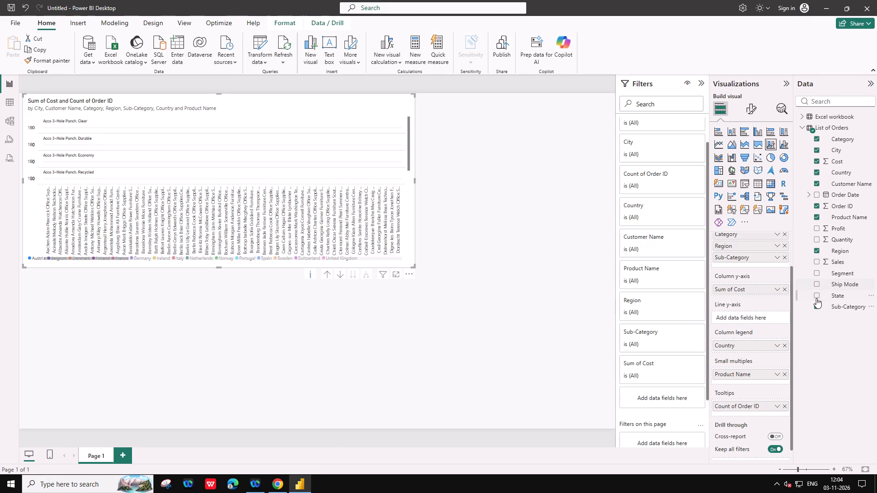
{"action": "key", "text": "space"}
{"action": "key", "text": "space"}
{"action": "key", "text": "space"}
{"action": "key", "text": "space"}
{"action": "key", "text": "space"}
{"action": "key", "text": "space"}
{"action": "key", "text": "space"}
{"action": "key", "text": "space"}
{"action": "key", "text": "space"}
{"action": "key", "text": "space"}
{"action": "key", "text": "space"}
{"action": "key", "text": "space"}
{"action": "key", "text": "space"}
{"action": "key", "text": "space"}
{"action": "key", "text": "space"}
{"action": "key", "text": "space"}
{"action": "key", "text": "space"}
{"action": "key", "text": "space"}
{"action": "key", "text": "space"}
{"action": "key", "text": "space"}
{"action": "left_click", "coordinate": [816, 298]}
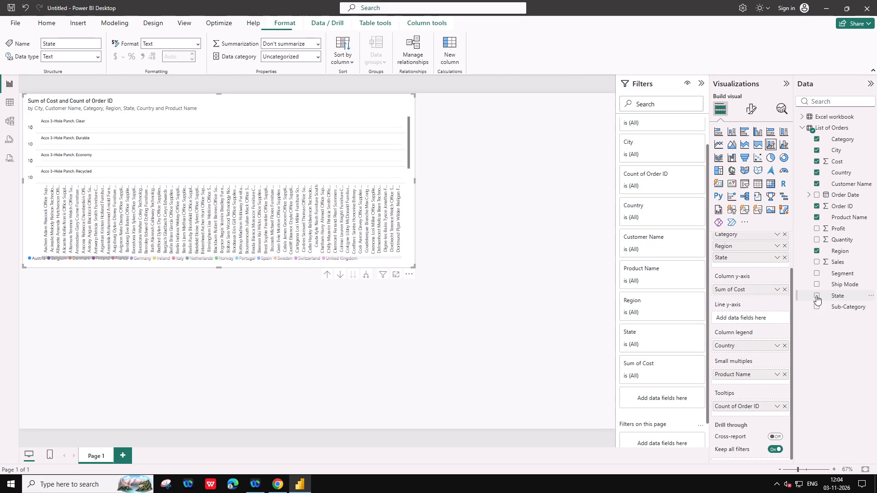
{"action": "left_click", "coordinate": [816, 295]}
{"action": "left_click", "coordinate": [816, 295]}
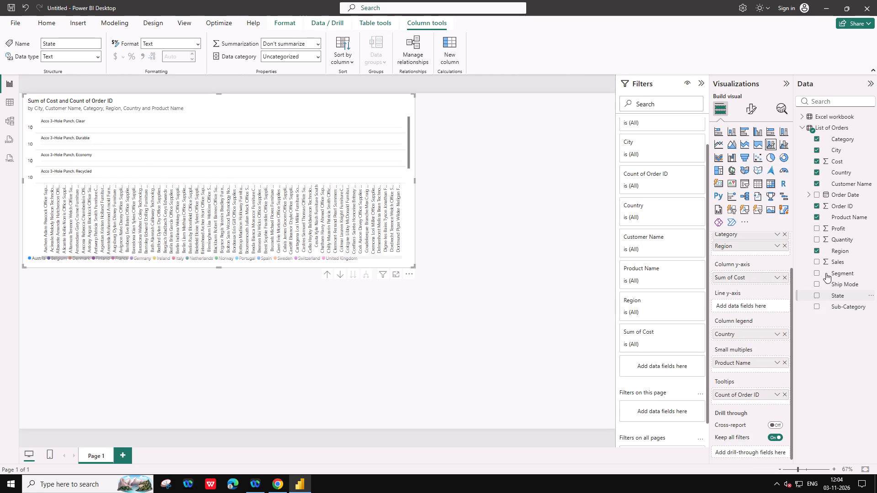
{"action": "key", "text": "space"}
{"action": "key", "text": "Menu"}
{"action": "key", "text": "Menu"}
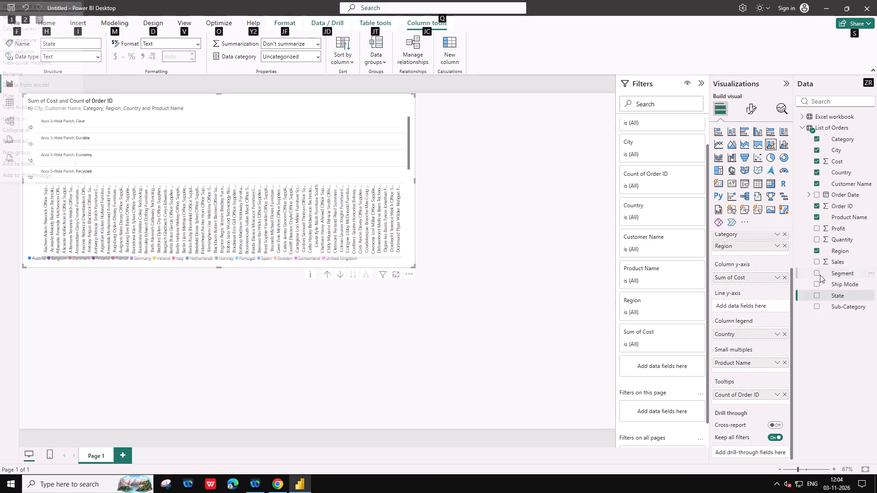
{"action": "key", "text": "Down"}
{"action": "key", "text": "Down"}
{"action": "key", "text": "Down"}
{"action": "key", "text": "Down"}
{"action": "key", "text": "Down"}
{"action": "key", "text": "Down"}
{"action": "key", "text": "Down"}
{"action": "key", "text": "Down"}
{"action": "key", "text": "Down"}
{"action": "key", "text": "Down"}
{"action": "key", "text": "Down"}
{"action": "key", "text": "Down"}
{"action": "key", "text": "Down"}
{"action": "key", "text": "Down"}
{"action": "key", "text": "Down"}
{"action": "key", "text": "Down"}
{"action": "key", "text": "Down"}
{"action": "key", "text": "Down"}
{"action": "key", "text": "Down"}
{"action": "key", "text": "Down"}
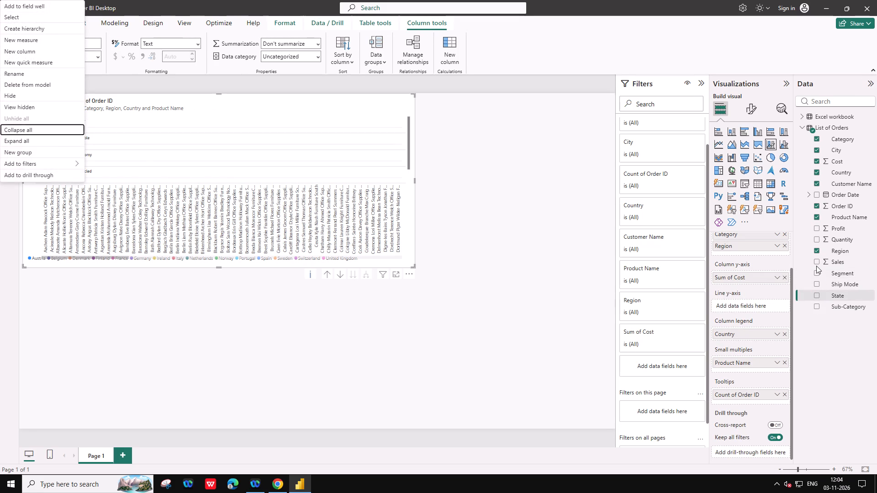
Add the Sales, Segment, Ship Mode and State fields from List of Orders to the chart.
{"action": "left_click", "coordinate": [816, 262]}
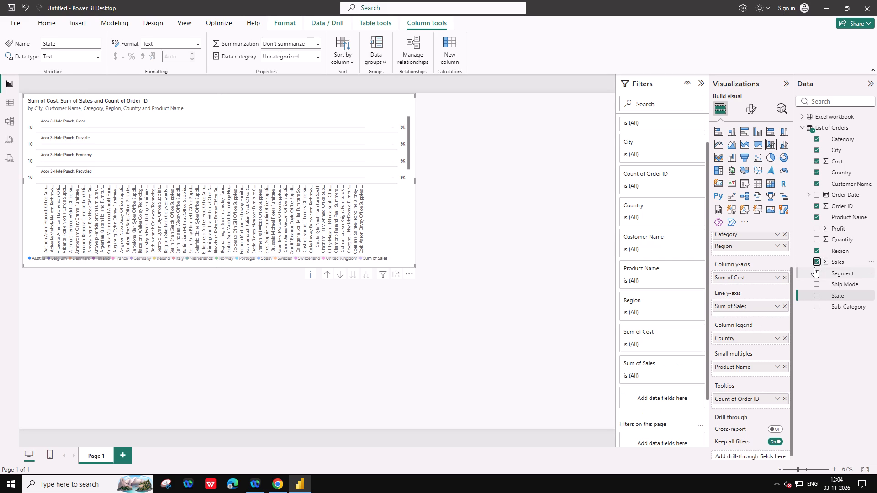
{"action": "left_click", "coordinate": [814, 267]}
{"action": "left_click", "coordinate": [817, 273]}
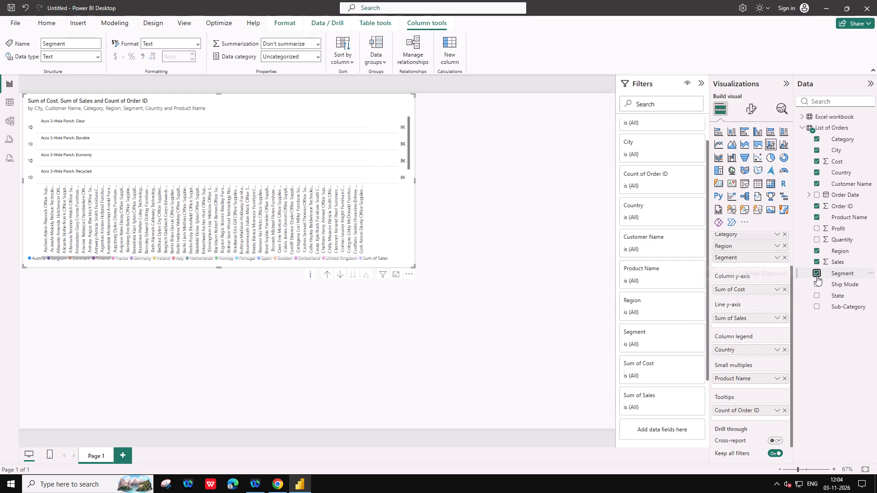
{"action": "key", "text": "Right"}
{"action": "left_click", "coordinate": [817, 281]}
{"action": "key", "text": "Right"}
{"action": "key", "text": "Right"}
{"action": "key", "text": "Right"}
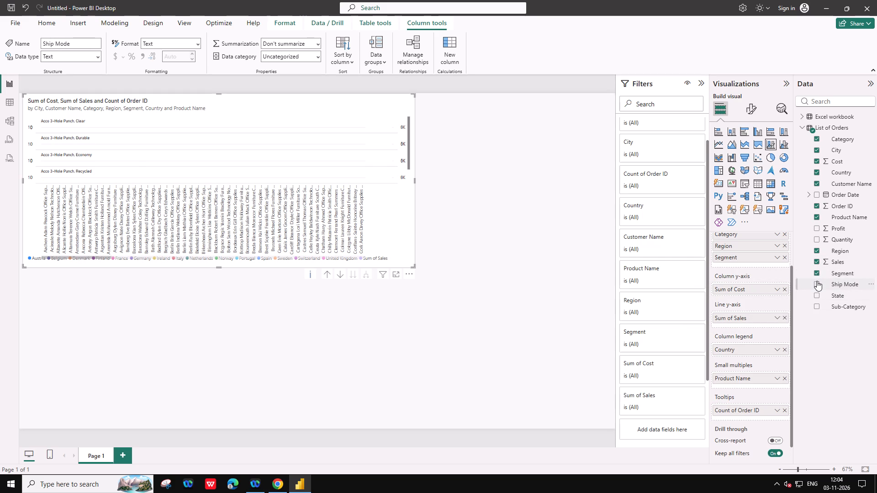
{"action": "left_click", "coordinate": [817, 281]}
{"action": "key", "text": "Right"}
{"action": "key", "text": "Return"}
{"action": "left_click", "coordinate": [815, 295]}
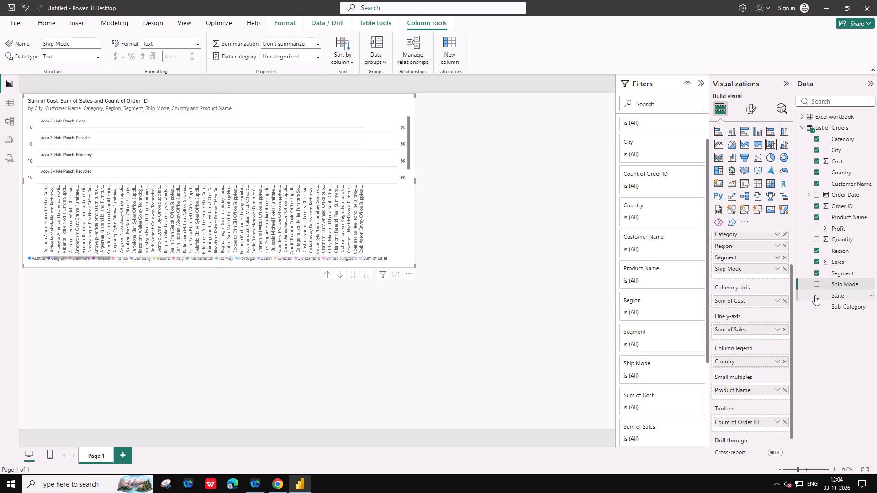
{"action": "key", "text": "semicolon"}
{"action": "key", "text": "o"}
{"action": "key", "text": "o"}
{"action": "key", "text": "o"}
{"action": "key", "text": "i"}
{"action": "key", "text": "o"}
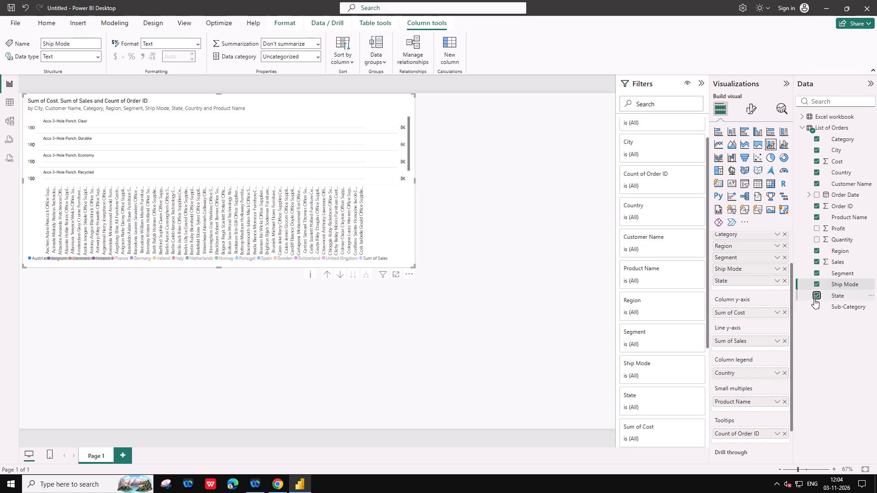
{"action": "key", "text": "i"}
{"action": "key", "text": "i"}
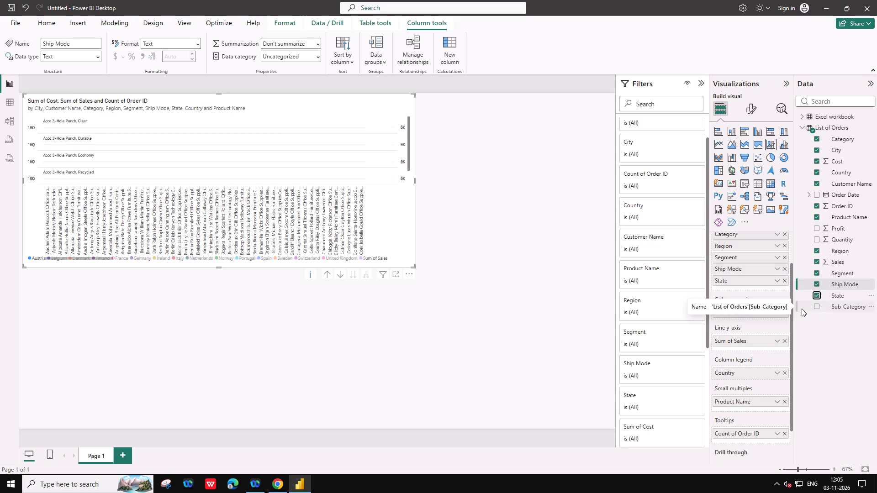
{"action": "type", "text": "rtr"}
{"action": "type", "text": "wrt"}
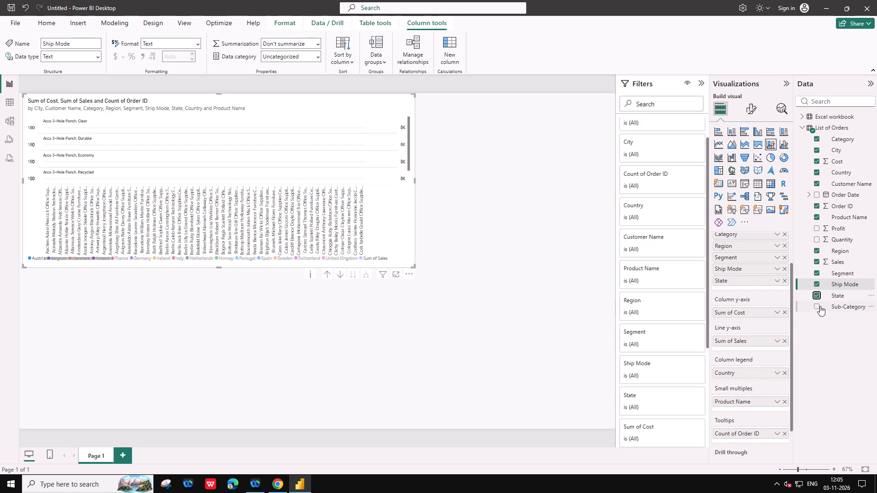
Add the Sub-Category and Order Date fields to the chart's x-axis.
{"action": "left_click", "coordinate": [815, 306]}
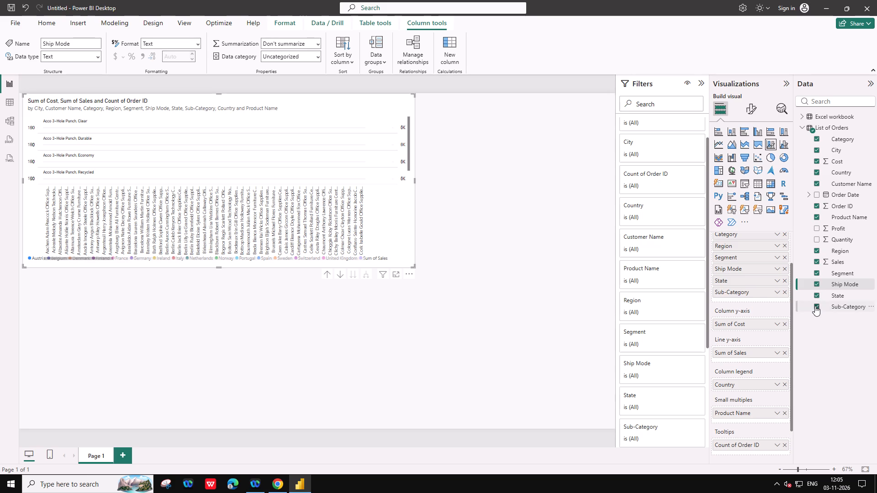
{"action": "left_click", "coordinate": [815, 306]}
{"action": "left_click", "coordinate": [815, 306]}
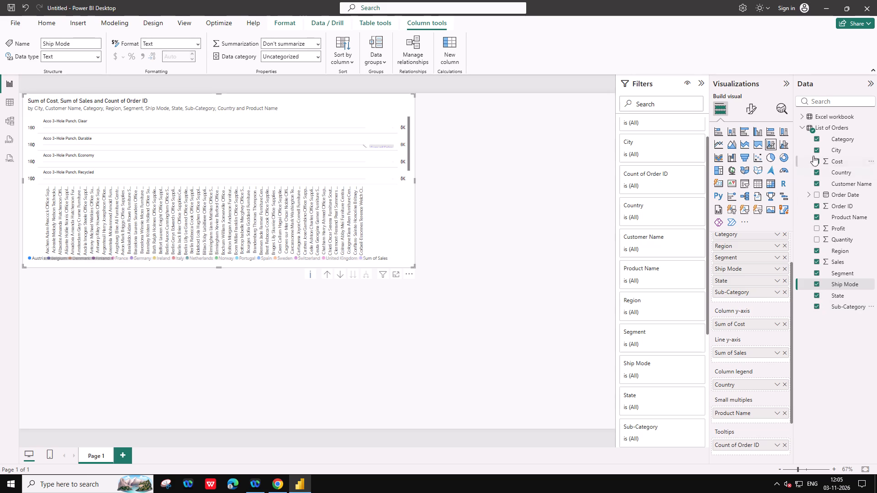
{"action": "left_click", "coordinate": [816, 194]}
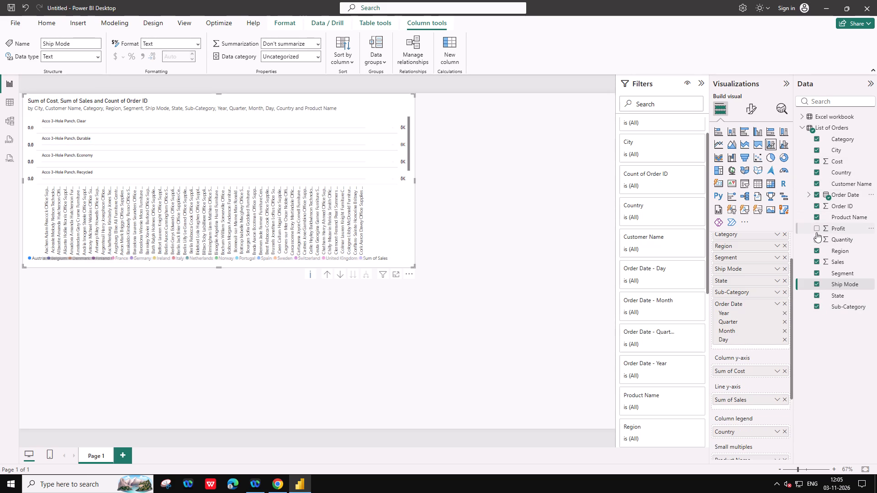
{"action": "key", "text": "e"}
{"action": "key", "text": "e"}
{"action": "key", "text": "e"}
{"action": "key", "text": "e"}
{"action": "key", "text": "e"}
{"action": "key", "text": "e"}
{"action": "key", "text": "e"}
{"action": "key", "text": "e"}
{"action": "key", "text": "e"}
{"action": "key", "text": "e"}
Add the Profit and Quantity fields to the chart's line y-axis.
{"action": "left_click", "coordinate": [816, 230]}
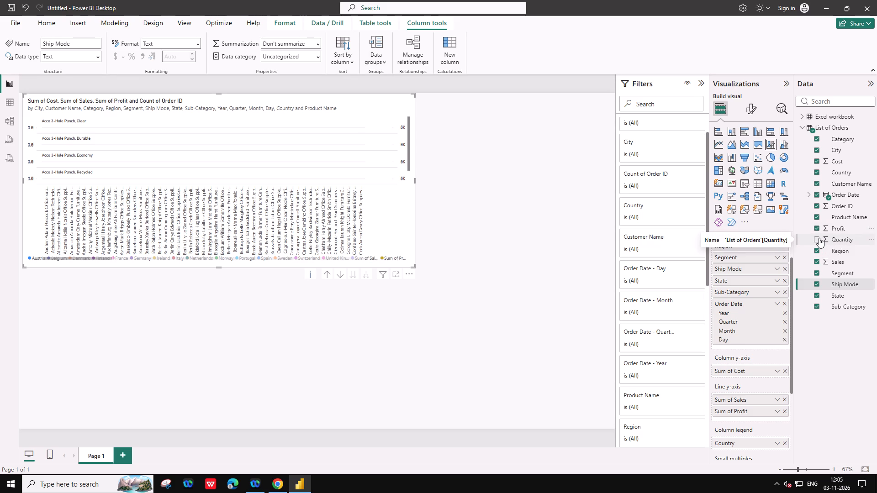
{"action": "left_click", "coordinate": [819, 238]}
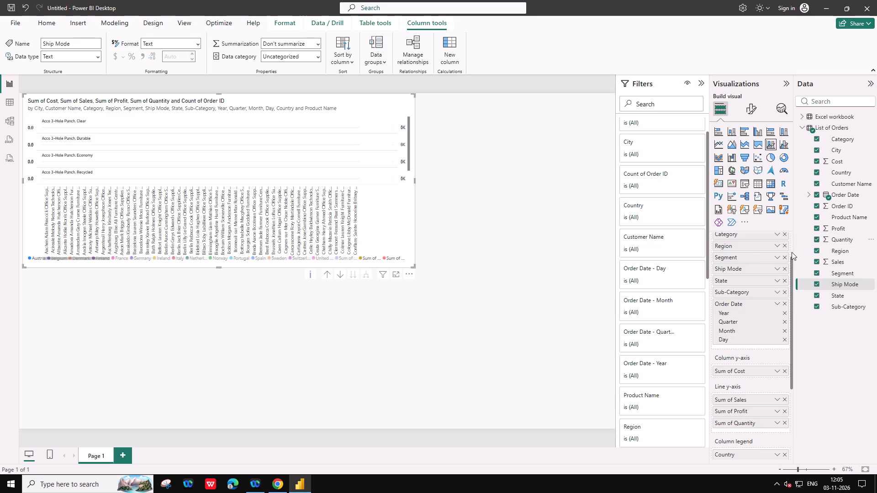
Convert the chart to a 100% stacked area chart.
{"action": "left_click", "coordinate": [757, 139]}
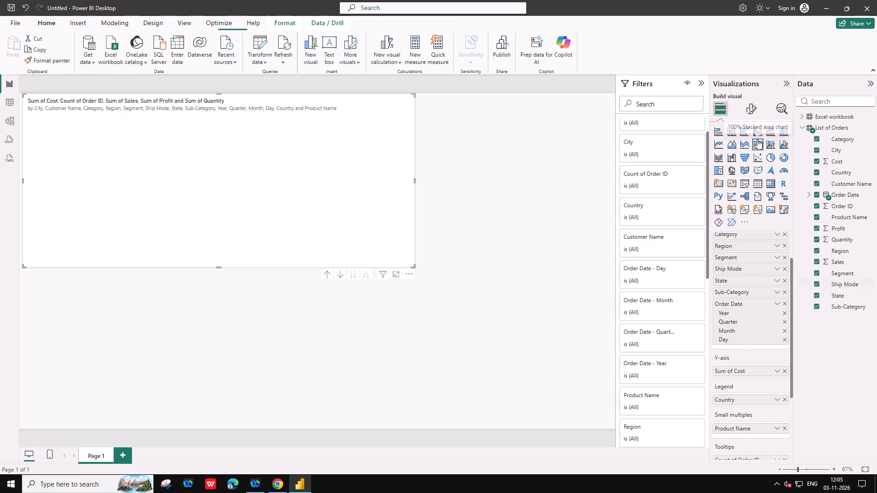
Look over the area chart's field assignments, from the x-axis through the tooltips and drill-through settings.
{"action": "left_click", "coordinate": [726, 111]}
{"action": "right_click", "coordinate": [726, 111]}
{"action": "left_click", "coordinate": [726, 111]}
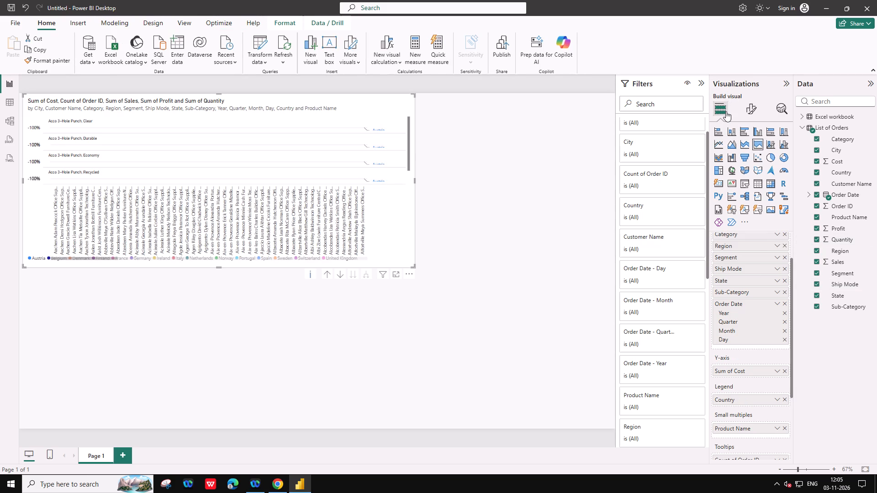
{"action": "key", "text": "Home"}
{"action": "scroll", "coordinate": [753, 271], "scroll_direction": "up", "scroll_amount": 4}
{"action": "key", "text": "q"}
{"action": "key", "text": "Tab"}
{"action": "key", "text": "Tab"}
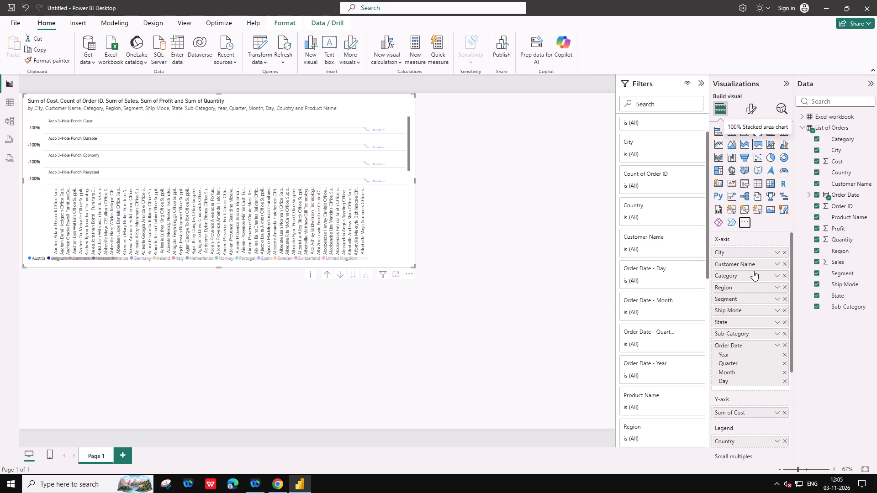
{"action": "key", "text": "1"}
{"action": "scroll", "coordinate": [753, 271], "scroll_direction": "down", "scroll_amount": 2}
{"action": "key", "text": "grave"}
{"action": "scroll", "coordinate": [753, 271], "scroll_direction": "down", "scroll_amount": 3}
{"action": "key", "text": "1"}
{"action": "key", "text": "F2"}
{"action": "scroll", "coordinate": [753, 271], "scroll_direction": "down", "scroll_amount": 3}
{"action": "key", "text": "F1"}
{"action": "key", "text": "F1"}
{"action": "key", "text": "Escape"}
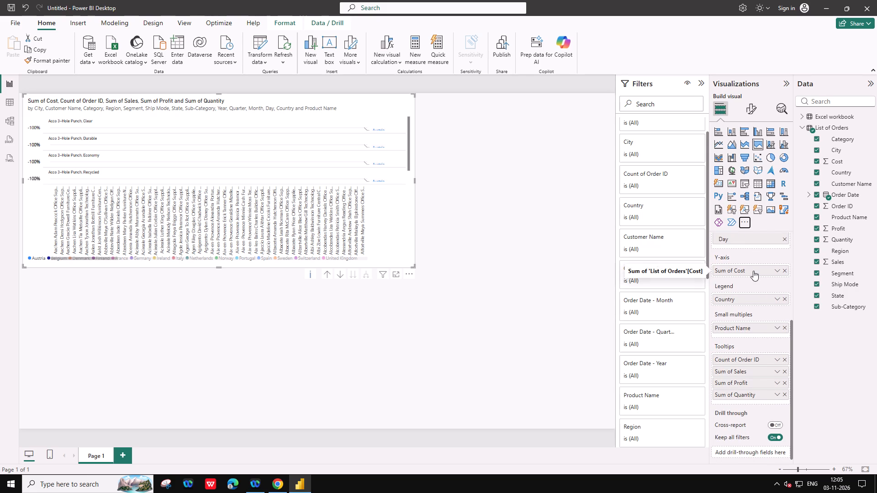
{"action": "key", "text": "shift+F2"}
{"action": "key", "text": "ctrl+shift+F1"}
{"action": "key", "text": "F4"}
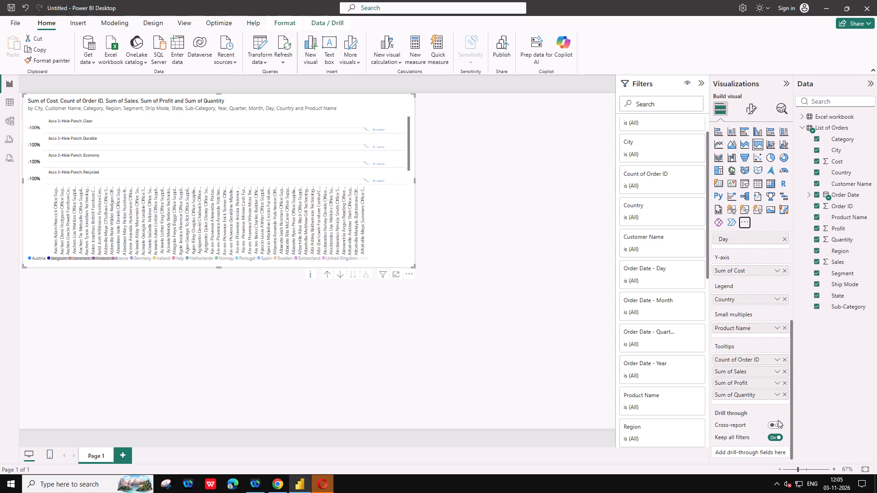
Turn on cross-report drill through for the page.
{"action": "left_click", "coordinate": [778, 420]}
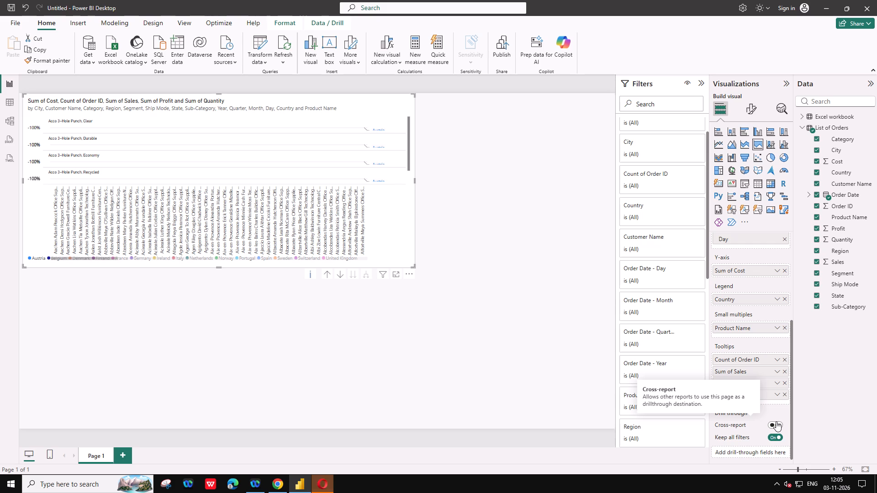
{"action": "left_click", "coordinate": [776, 421]}
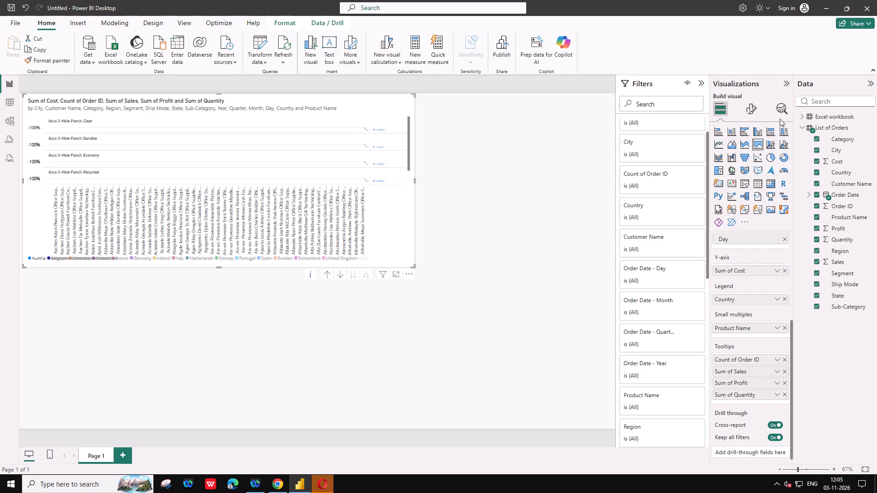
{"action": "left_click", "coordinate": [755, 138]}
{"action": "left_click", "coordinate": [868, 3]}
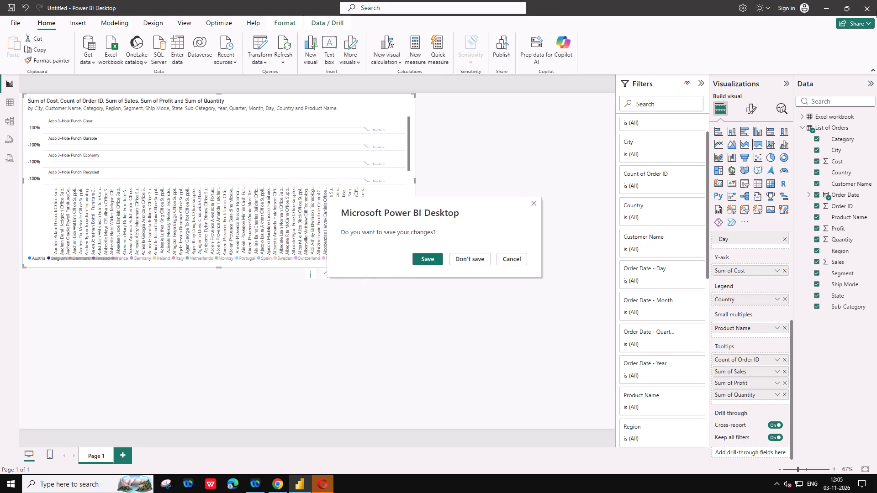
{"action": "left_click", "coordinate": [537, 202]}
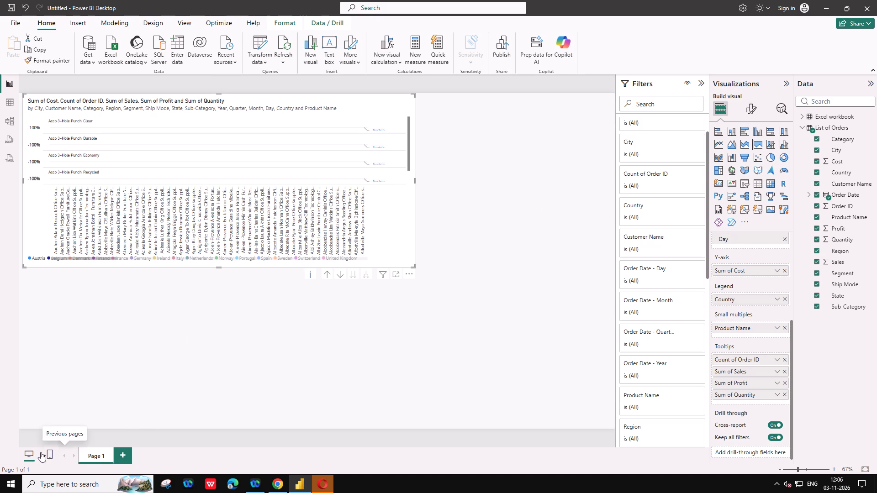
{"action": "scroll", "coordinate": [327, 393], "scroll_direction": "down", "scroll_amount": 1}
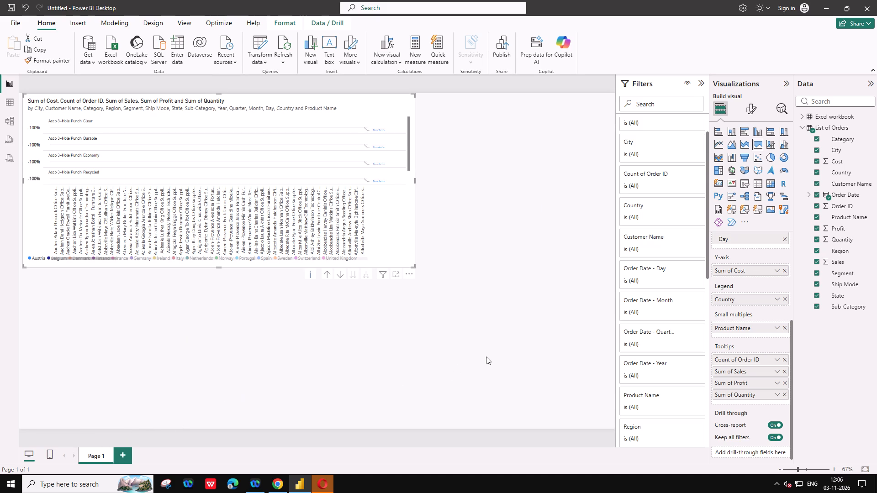
Insert an empty card visual on the report page, separate from the area chart.
{"action": "left_click", "coordinate": [528, 250]}
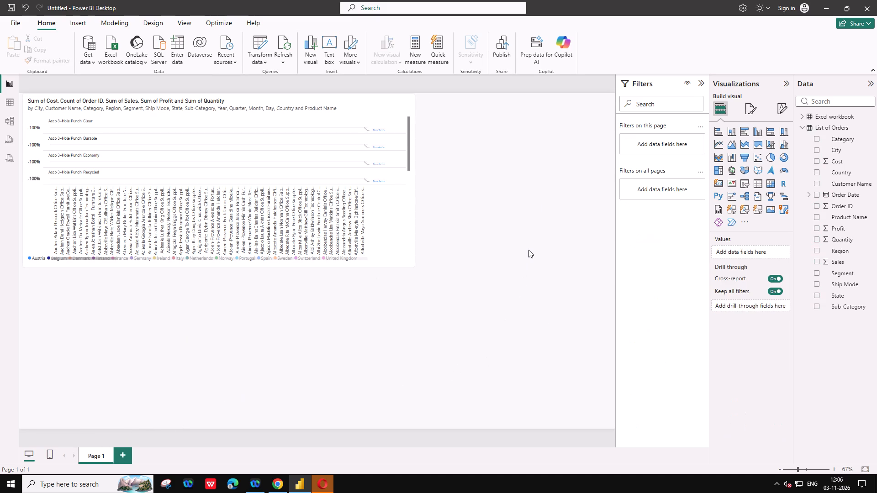
{"action": "left_click", "coordinate": [738, 146]}
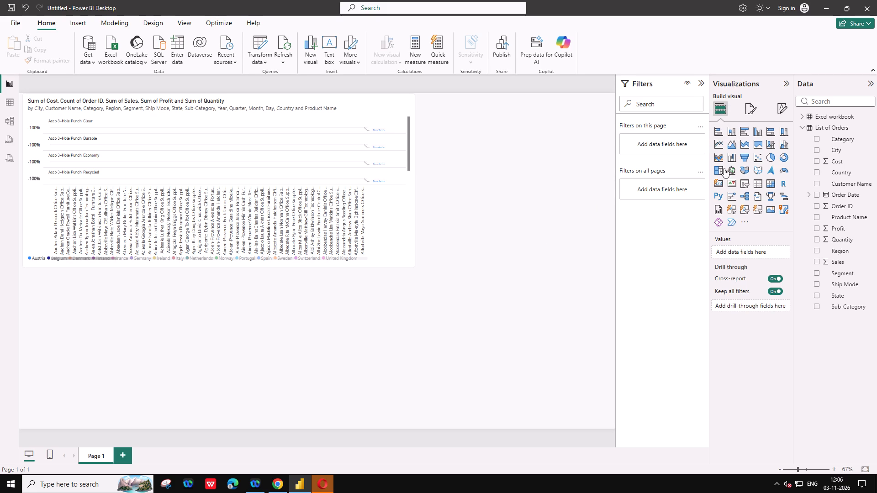
{"action": "left_click", "coordinate": [724, 186]}
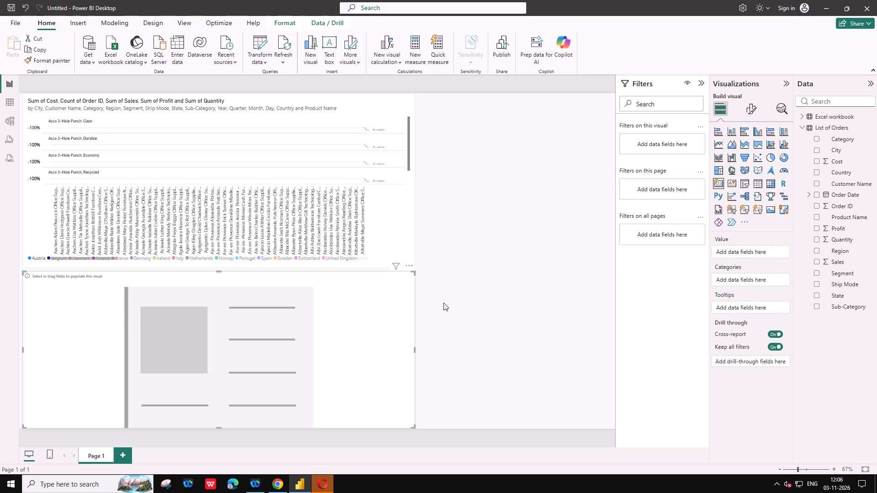
Set Order Date as the card's category and the count of Order ID as its value.
{"action": "left_click", "coordinate": [819, 193]}
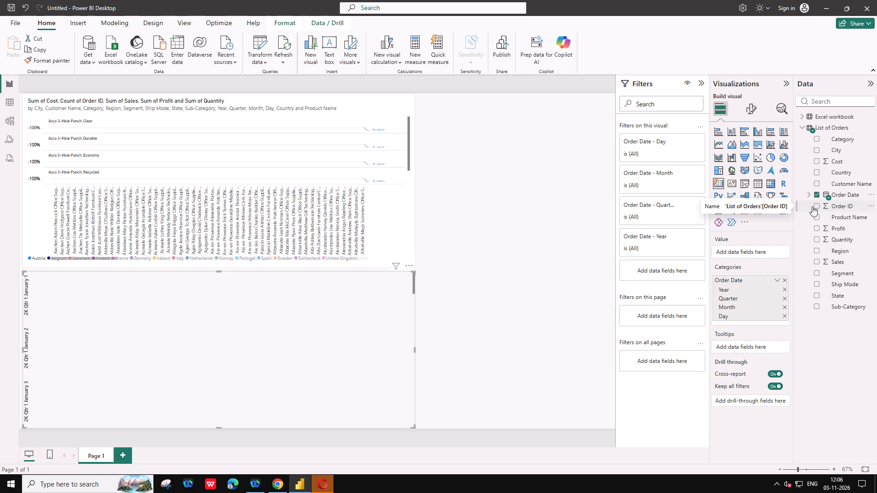
{"action": "left_click", "coordinate": [812, 206]}
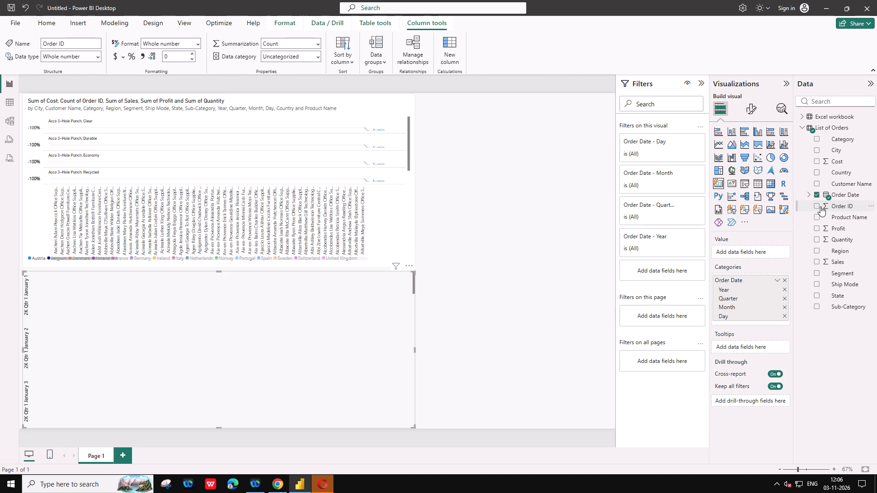
{"action": "left_click", "coordinate": [815, 203]}
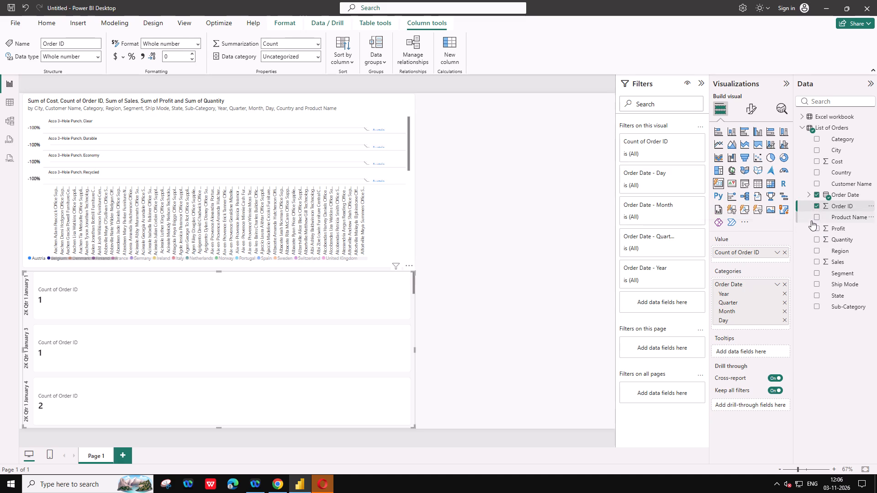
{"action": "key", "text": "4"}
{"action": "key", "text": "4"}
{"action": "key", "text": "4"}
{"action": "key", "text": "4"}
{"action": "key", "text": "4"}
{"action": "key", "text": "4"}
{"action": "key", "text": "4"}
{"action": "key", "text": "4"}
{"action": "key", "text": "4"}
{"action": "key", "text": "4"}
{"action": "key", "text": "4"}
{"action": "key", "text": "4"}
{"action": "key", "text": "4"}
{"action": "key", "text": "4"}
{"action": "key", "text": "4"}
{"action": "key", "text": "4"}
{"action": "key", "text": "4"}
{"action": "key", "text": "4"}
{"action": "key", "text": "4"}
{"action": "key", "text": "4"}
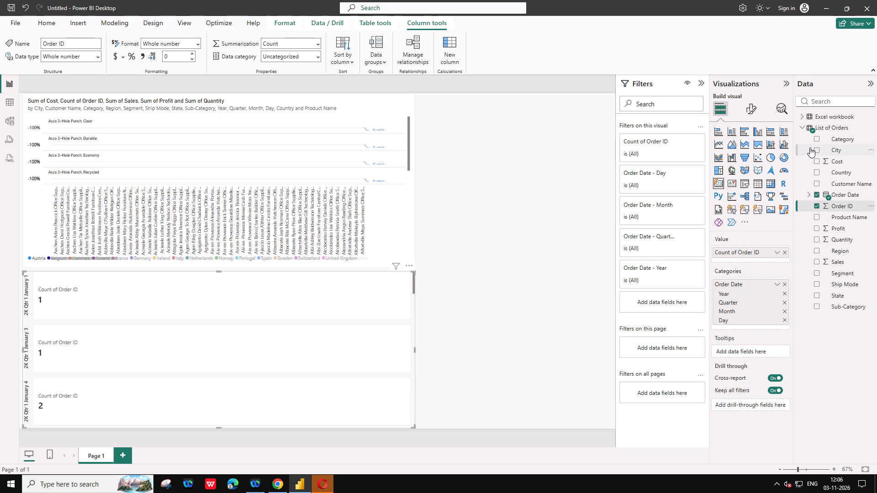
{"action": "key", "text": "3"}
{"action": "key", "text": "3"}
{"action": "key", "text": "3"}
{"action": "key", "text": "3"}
Add the City field to the card's categories.
{"action": "left_click", "coordinate": [818, 150]}
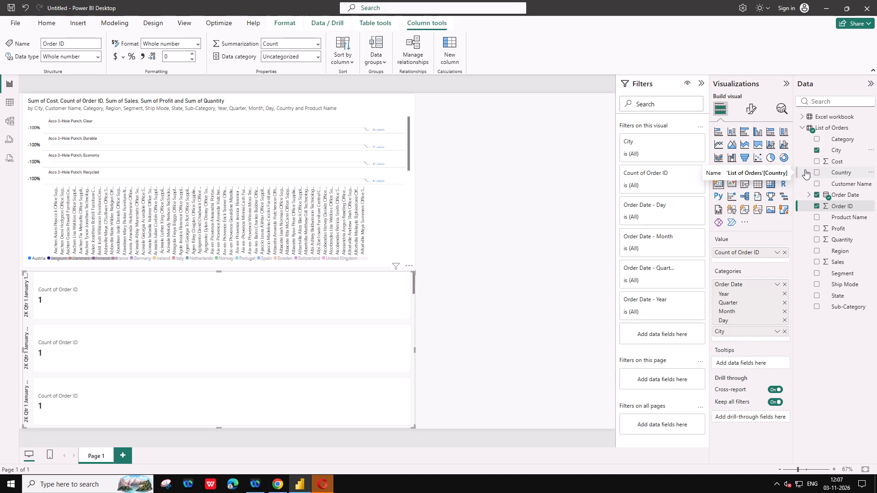
{"action": "key", "text": "grave"}
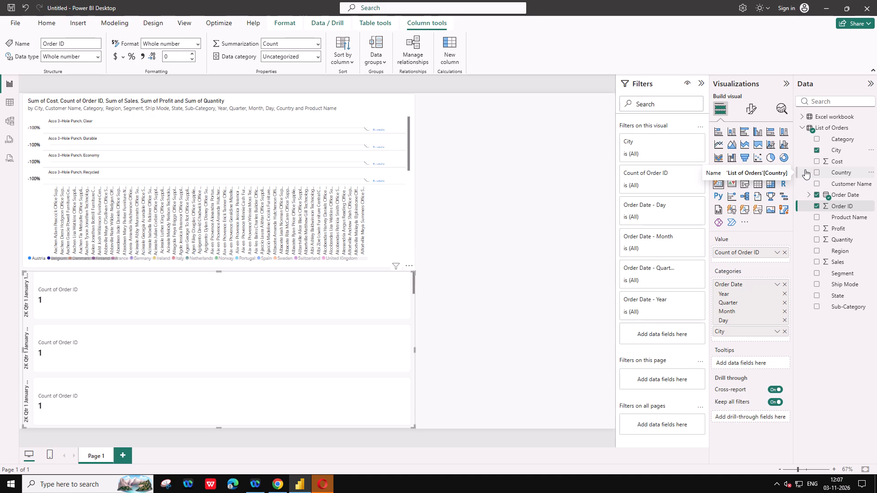
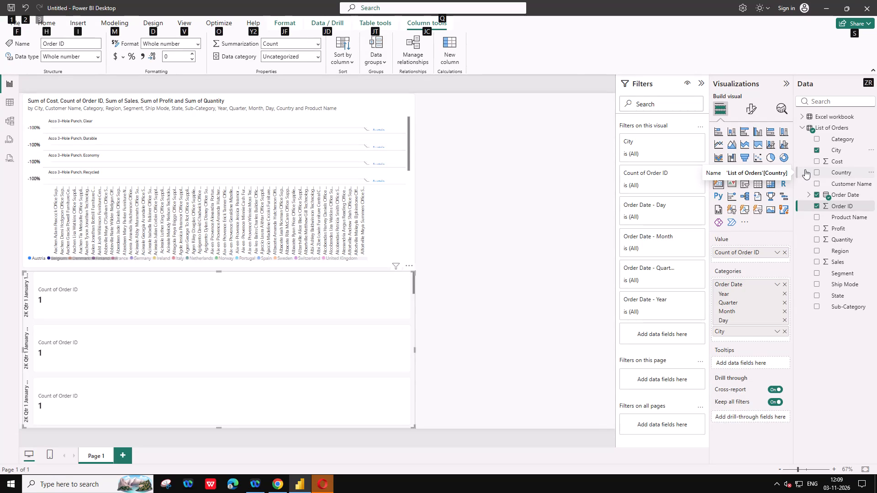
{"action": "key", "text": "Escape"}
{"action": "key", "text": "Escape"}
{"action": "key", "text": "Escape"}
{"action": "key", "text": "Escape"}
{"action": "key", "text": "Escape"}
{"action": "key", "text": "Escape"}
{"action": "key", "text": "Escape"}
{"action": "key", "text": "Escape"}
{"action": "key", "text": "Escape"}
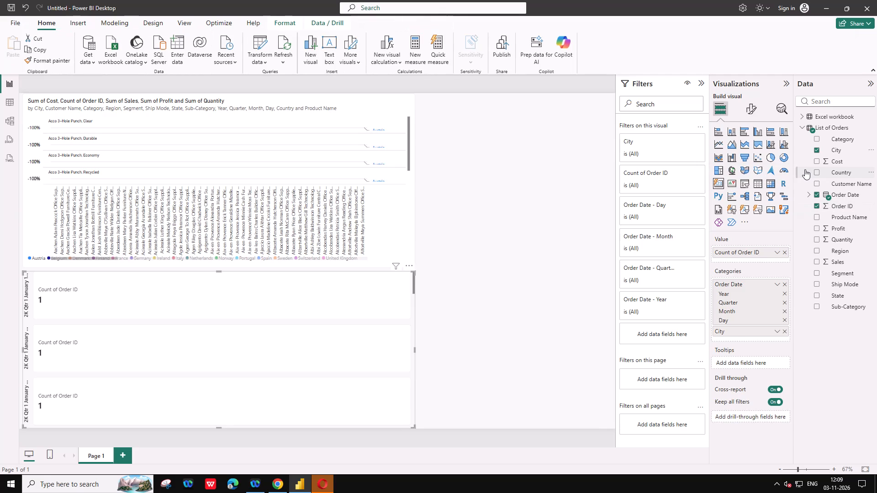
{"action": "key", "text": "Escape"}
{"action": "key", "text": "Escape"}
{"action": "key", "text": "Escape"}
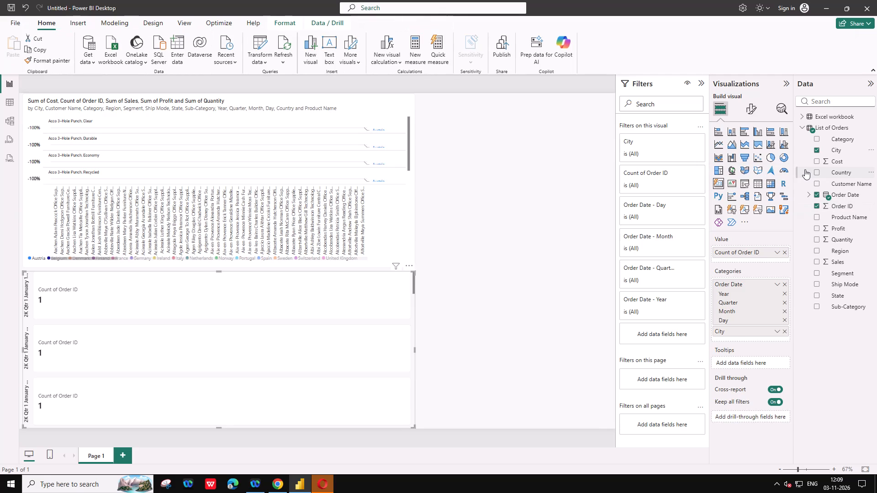
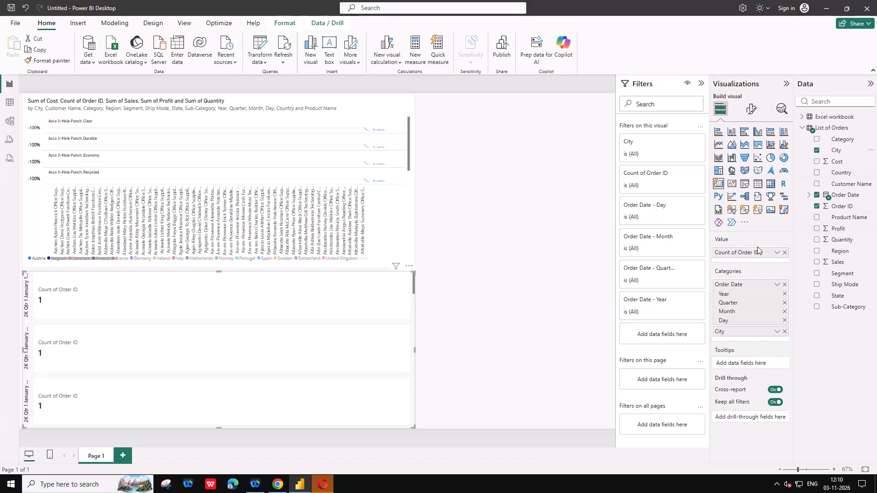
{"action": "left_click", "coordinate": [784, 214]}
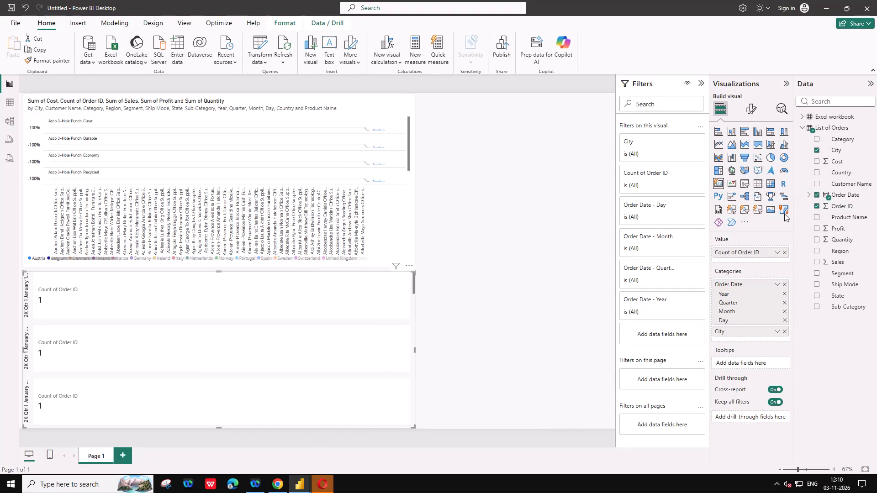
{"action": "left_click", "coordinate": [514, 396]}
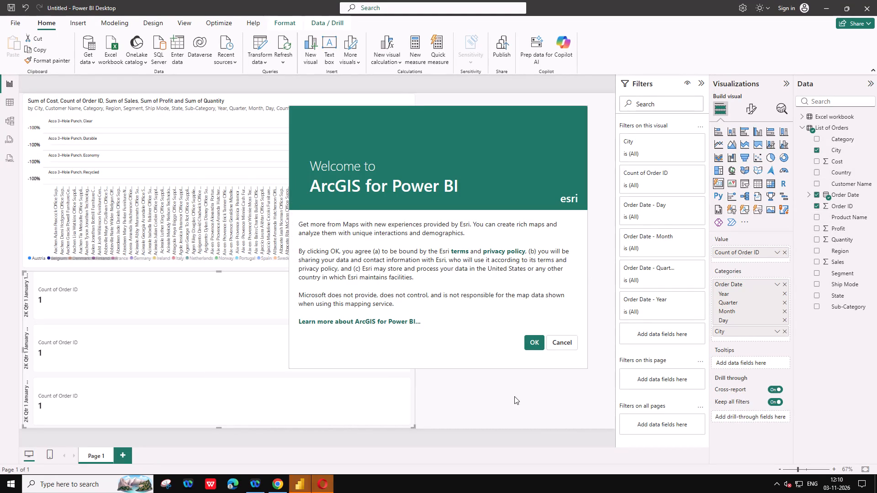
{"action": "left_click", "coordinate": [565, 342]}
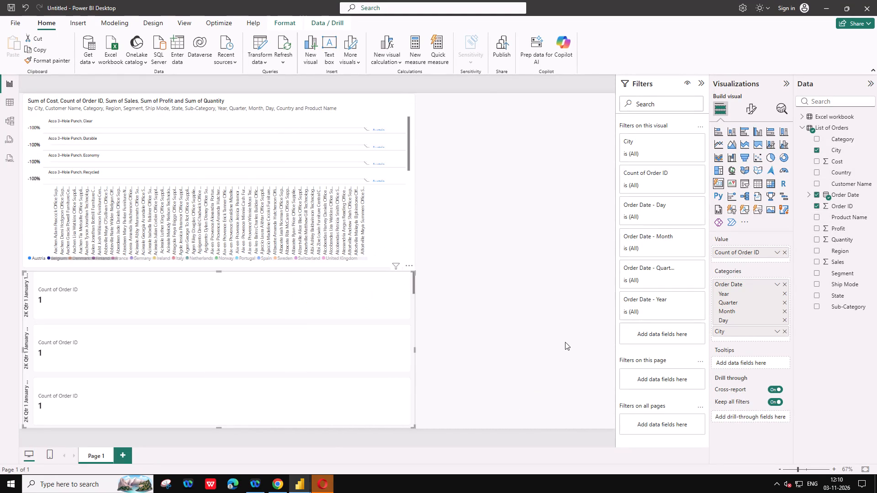
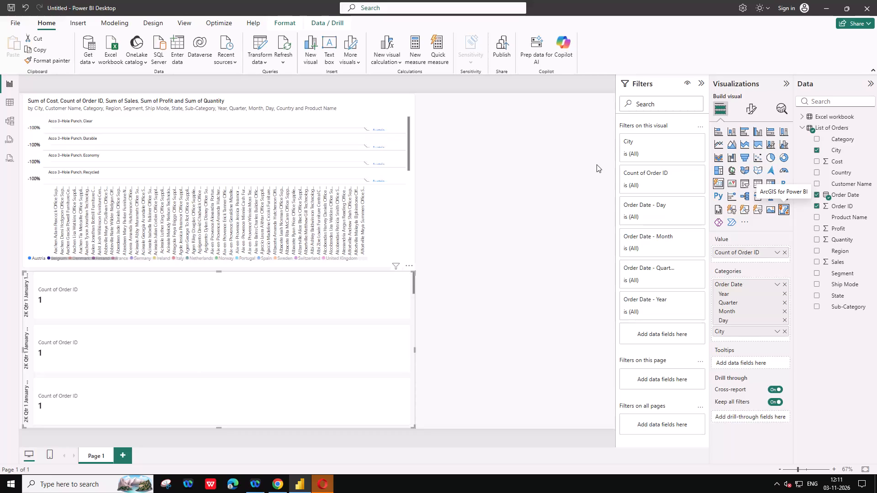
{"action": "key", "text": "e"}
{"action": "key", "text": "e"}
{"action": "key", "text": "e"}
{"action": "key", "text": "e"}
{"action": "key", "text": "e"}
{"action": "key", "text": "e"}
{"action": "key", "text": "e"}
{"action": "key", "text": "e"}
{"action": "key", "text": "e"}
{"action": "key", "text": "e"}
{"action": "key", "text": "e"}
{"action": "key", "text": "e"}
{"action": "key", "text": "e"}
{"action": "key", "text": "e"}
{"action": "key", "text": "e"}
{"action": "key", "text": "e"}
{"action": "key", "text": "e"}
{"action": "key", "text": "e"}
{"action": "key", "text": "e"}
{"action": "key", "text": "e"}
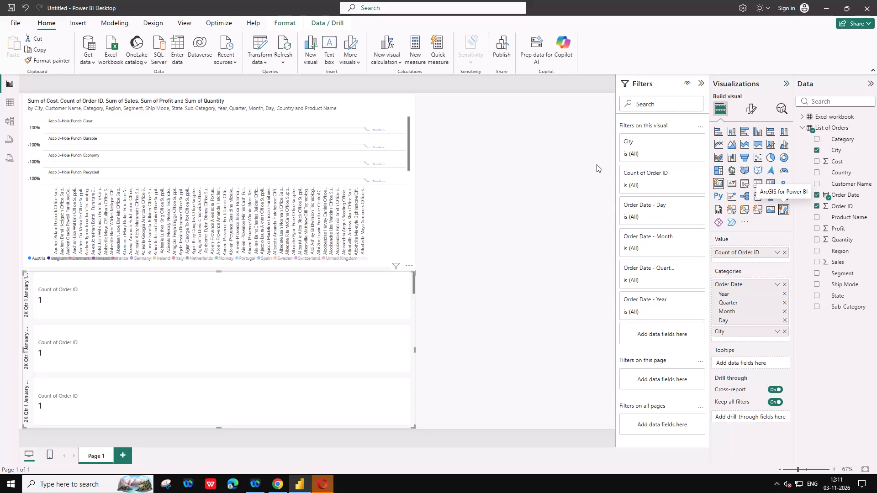
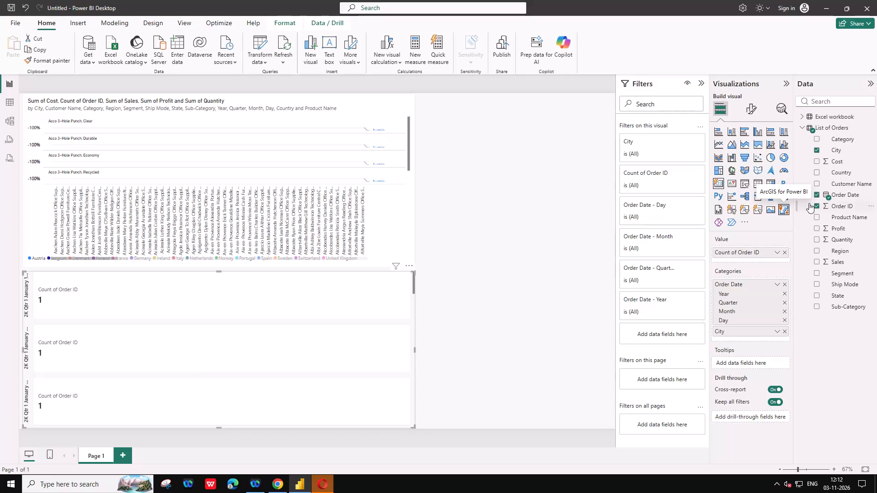
Add the Cost, Country, Customer Name and Quantity fields from List of Orders to the card visual.
{"action": "left_click", "coordinate": [816, 160]}
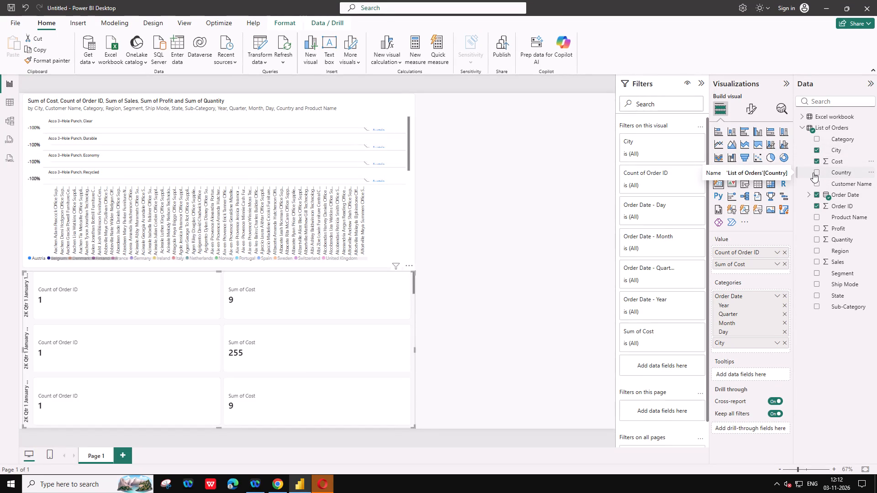
{"action": "left_click", "coordinate": [816, 170]}
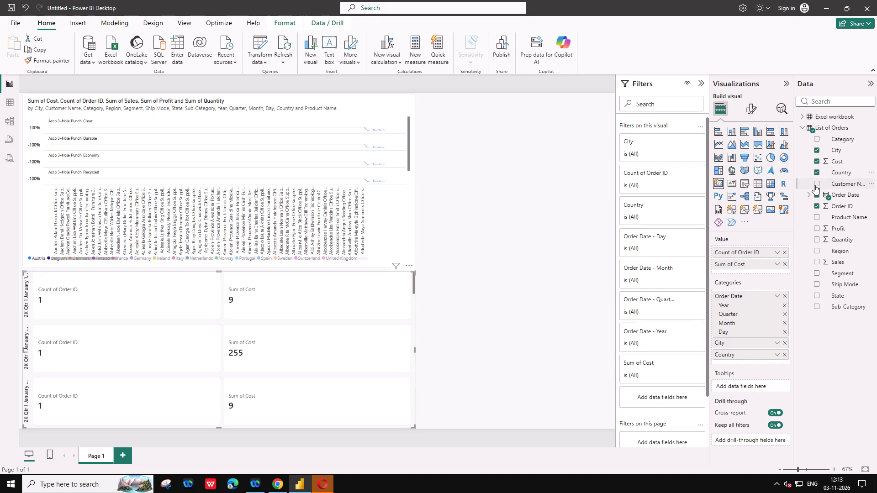
{"action": "left_click", "coordinate": [815, 184]}
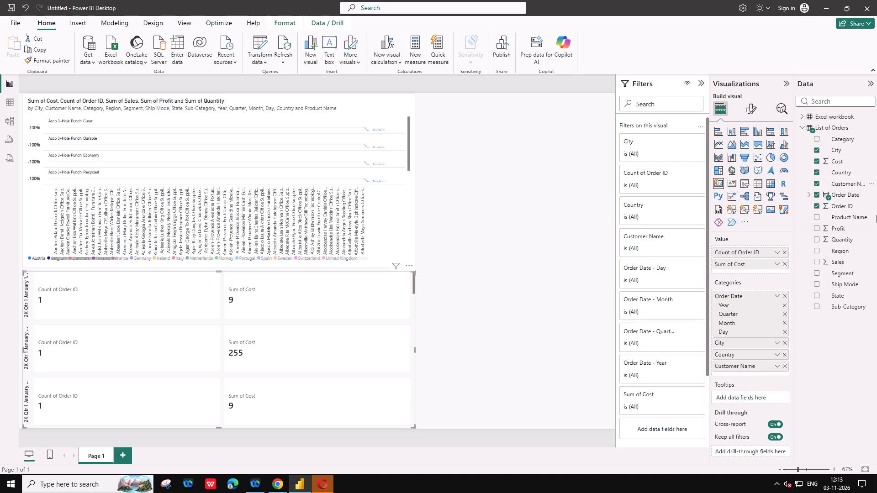
{"action": "left_click", "coordinate": [819, 237]}
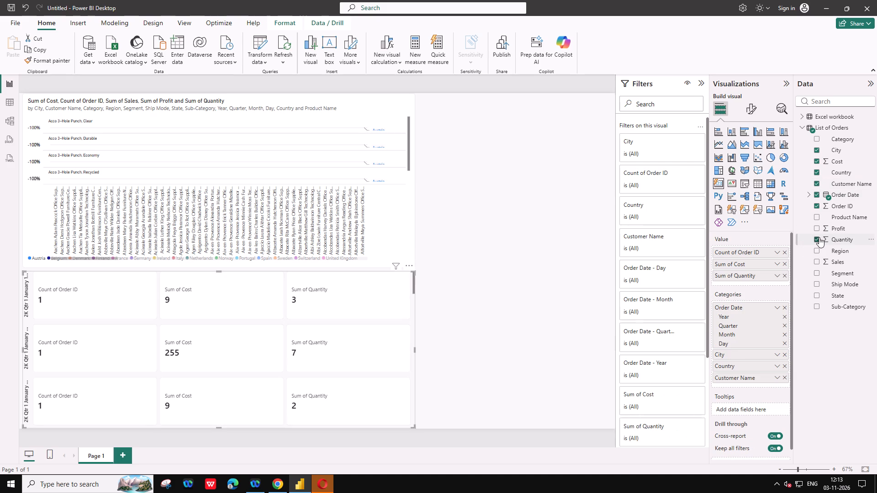
Look through the card visual's rows to examine the order count, cost and quantity for each category.
{"action": "scroll", "coordinate": [328, 347], "scroll_direction": "down", "scroll_amount": 2}
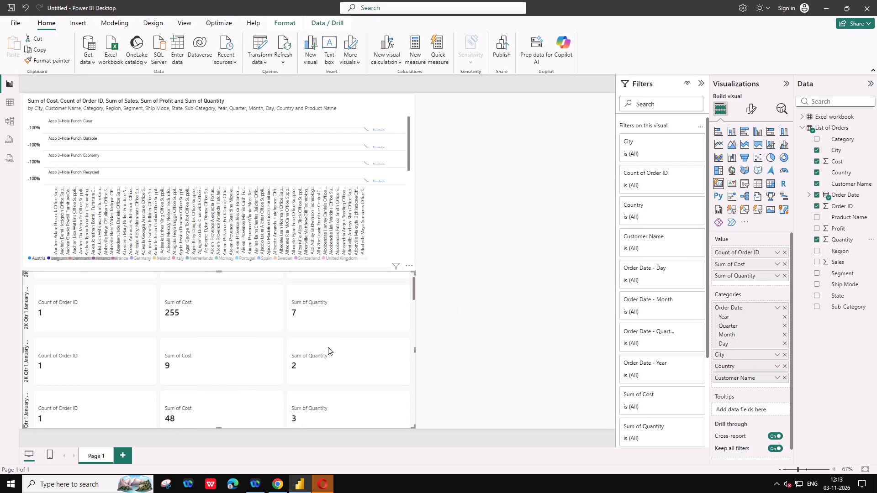
{"action": "scroll", "coordinate": [328, 347], "scroll_direction": "down", "scroll_amount": 12}
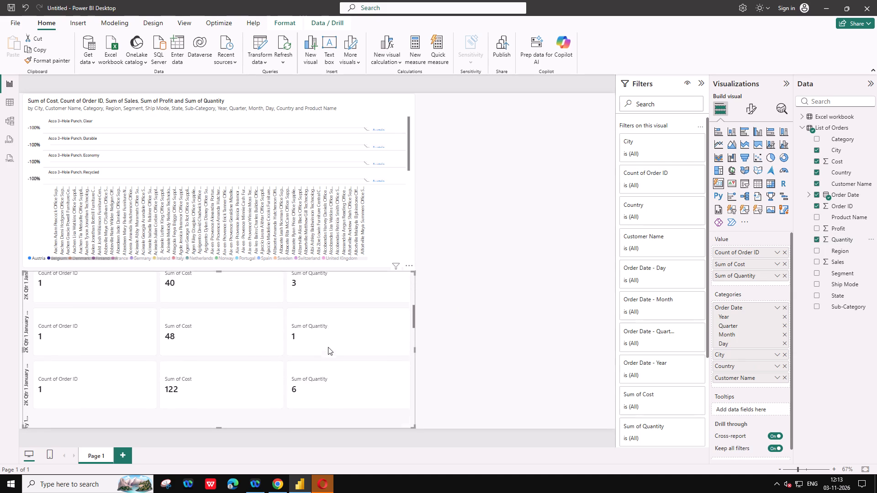
{"action": "scroll", "coordinate": [328, 347], "scroll_direction": "down", "scroll_amount": 17}
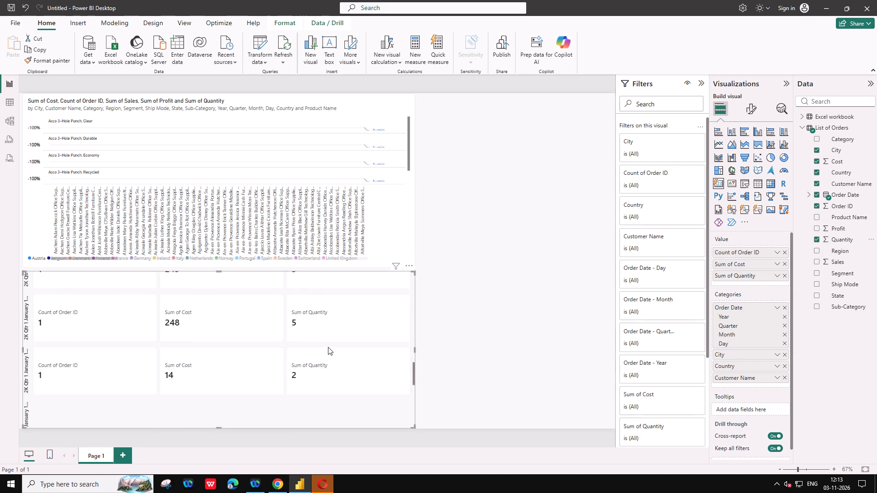
{"action": "scroll", "coordinate": [328, 347], "scroll_direction": "down", "scroll_amount": 17}
{"action": "scroll", "coordinate": [328, 347], "scroll_direction": "down", "scroll_amount": 4}
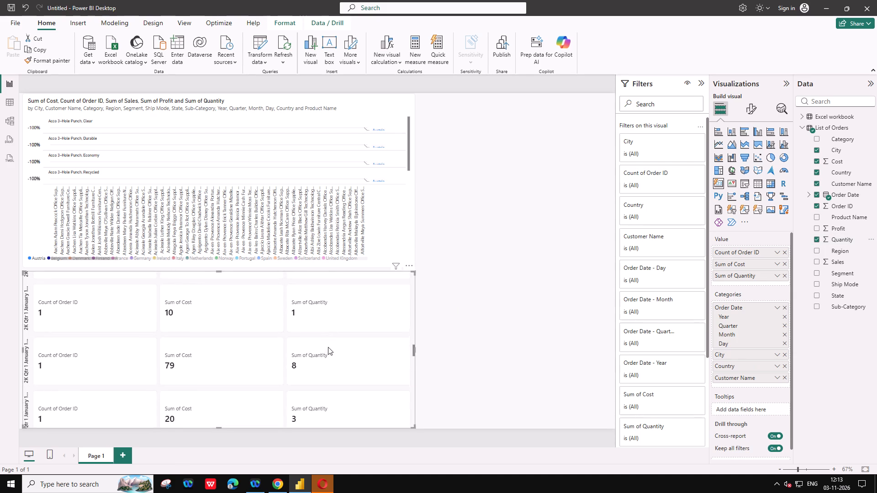
{"action": "scroll", "coordinate": [328, 347], "scroll_direction": "down", "scroll_amount": 11}
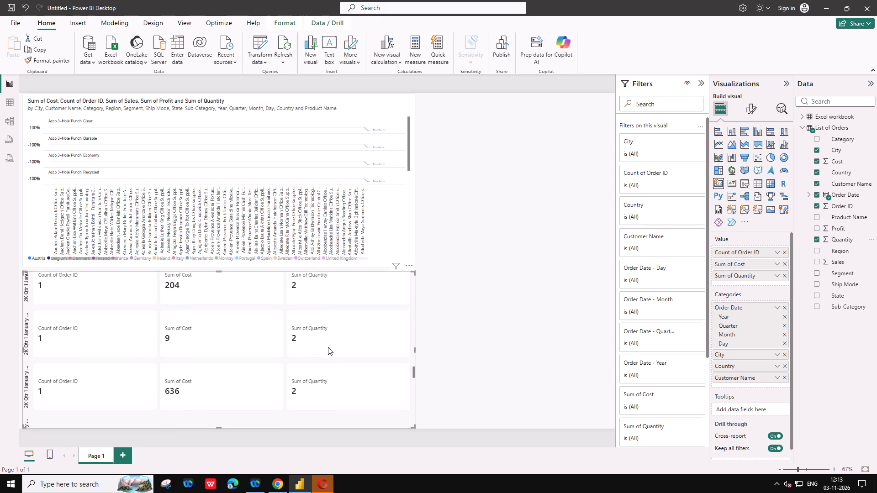
{"action": "scroll", "coordinate": [328, 347], "scroll_direction": "down", "scroll_amount": 2}
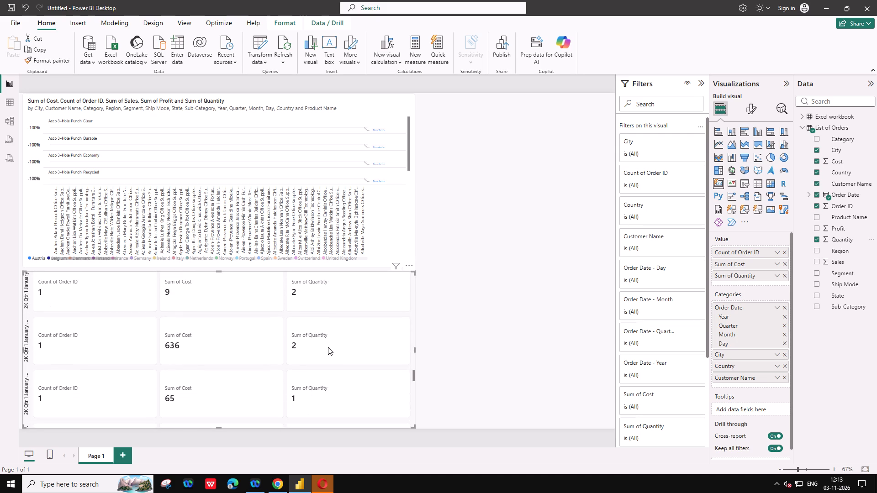
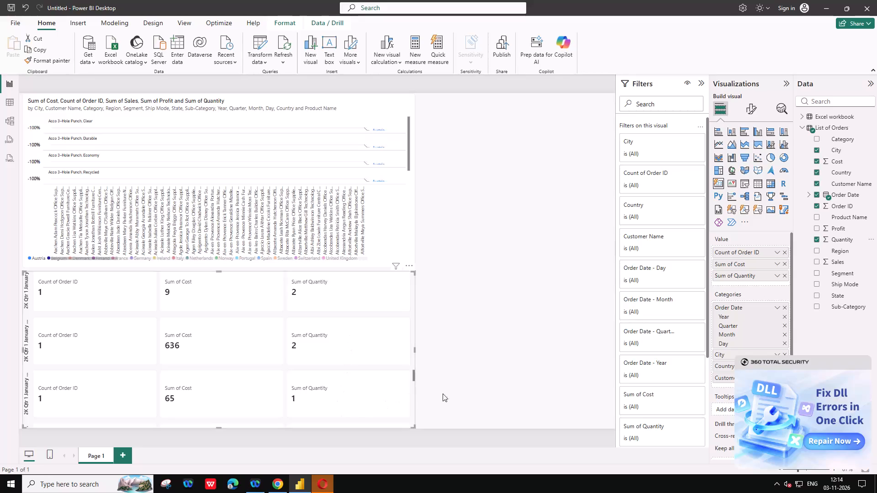
Remove the Ship Mode field from the multi-field chart above the card visual.
{"action": "left_click", "coordinate": [380, 232]}
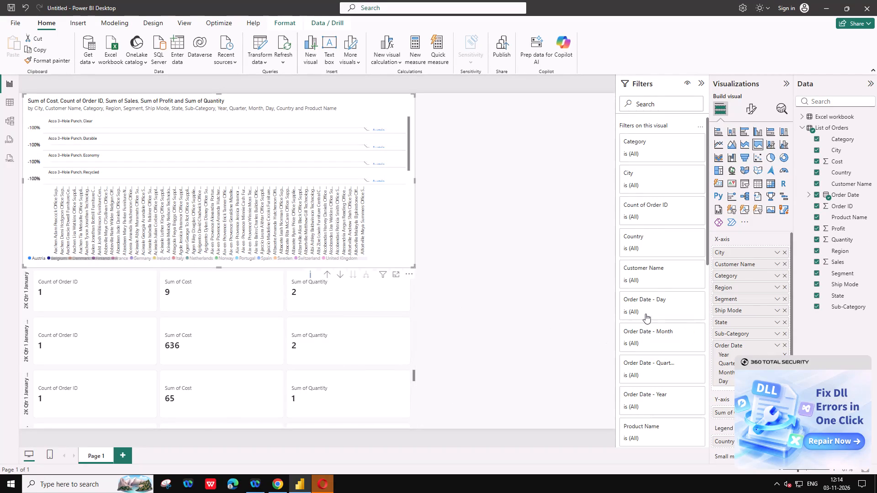
{"action": "left_click", "coordinate": [817, 284]}
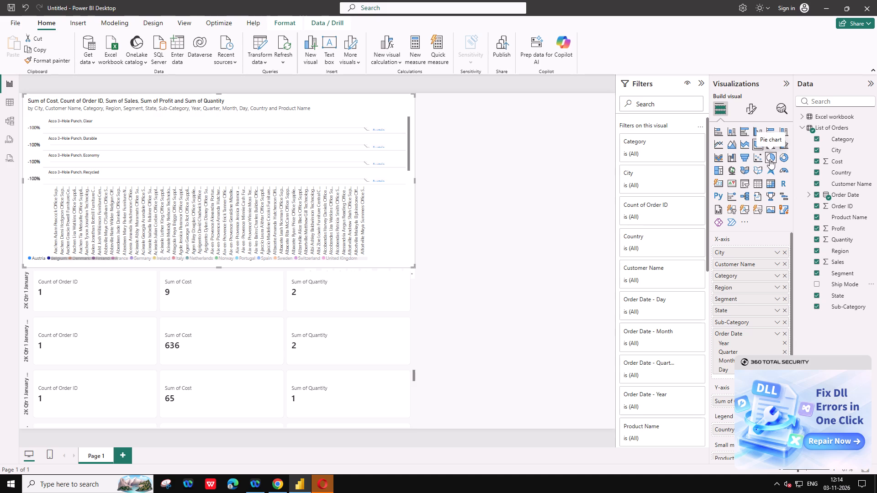
Insert a pie chart on the blank part of the page using the City, Cost and Country fields from List of Orders.
{"action": "left_click", "coordinate": [549, 237]}
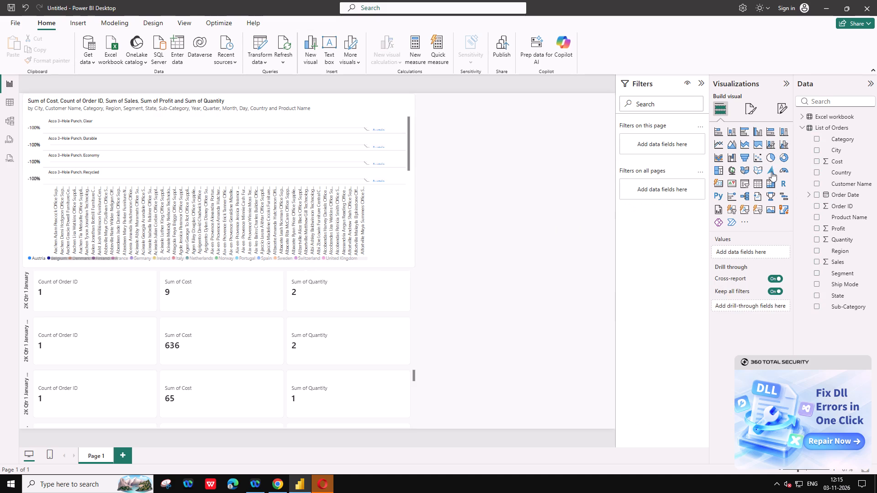
{"action": "left_click", "coordinate": [773, 159]}
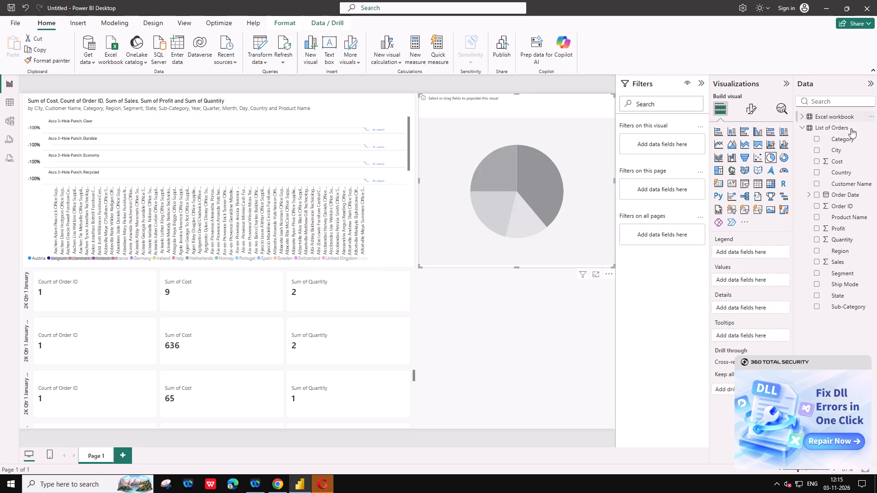
{"action": "left_click", "coordinate": [817, 147]}
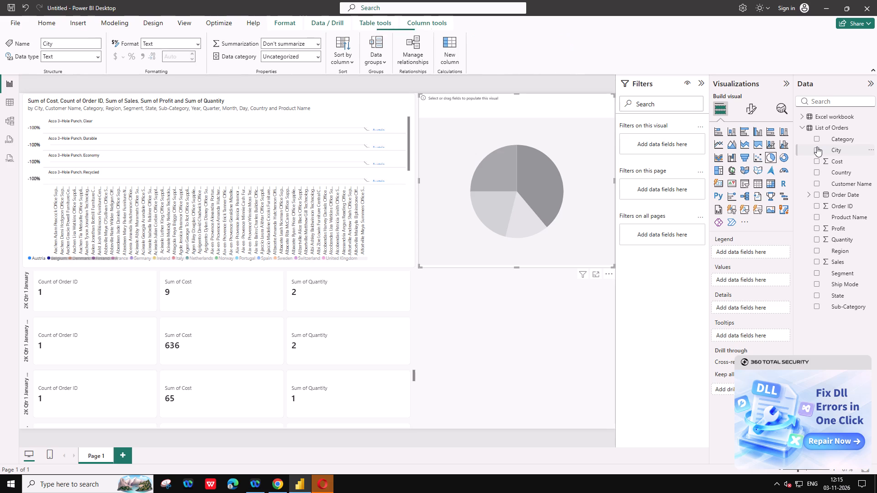
{"action": "left_click", "coordinate": [819, 149]}
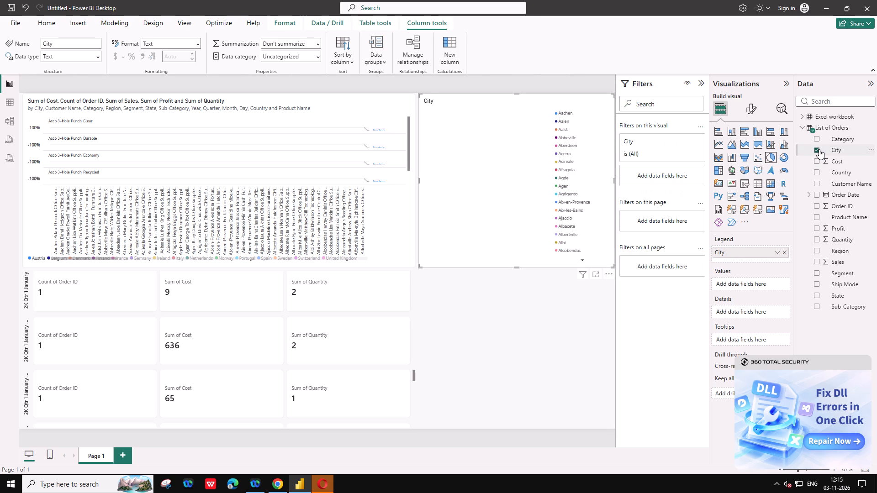
{"action": "left_click", "coordinate": [818, 159]}
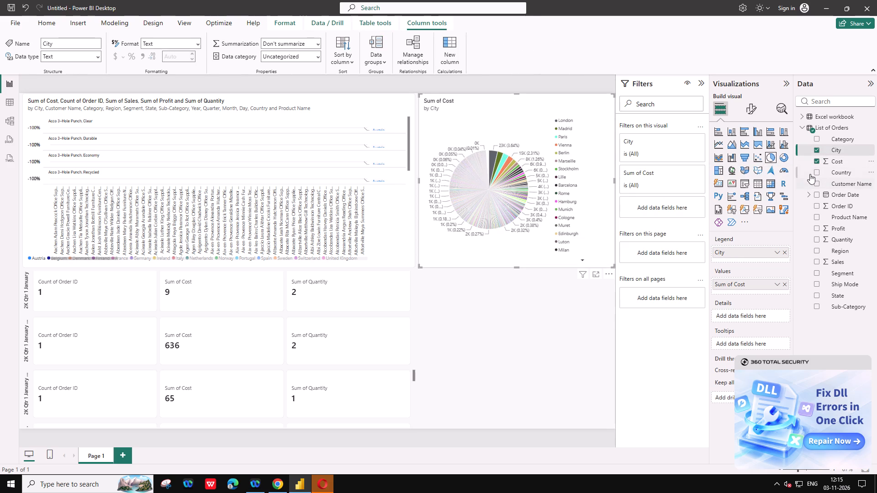
{"action": "left_click", "coordinate": [812, 171]}
{"action": "left_click", "coordinate": [816, 170]}
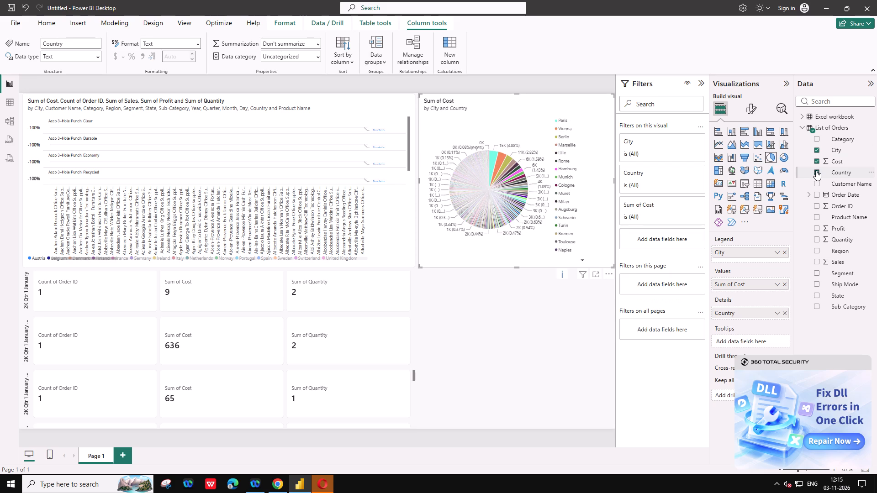
Add Customer Name, Product Name and Profit to the pie chart, and take Customer Name back out.
{"action": "left_click", "coordinate": [816, 182]}
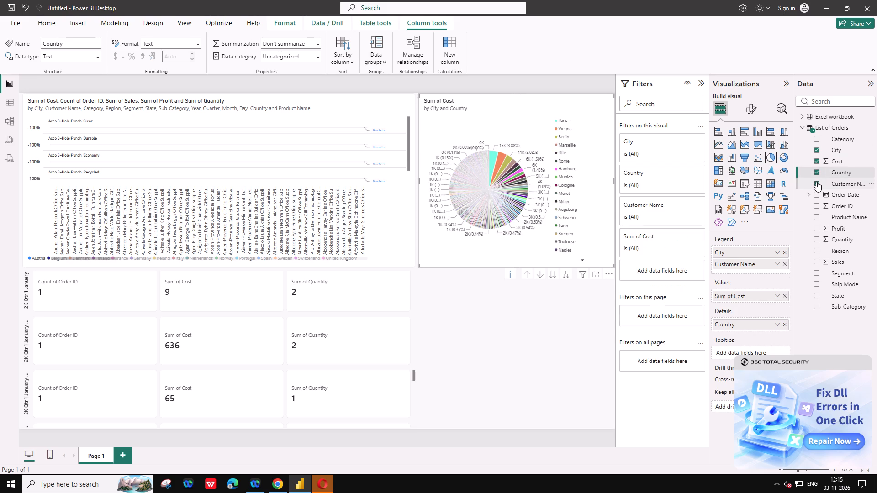
{"action": "left_click", "coordinate": [813, 214]}
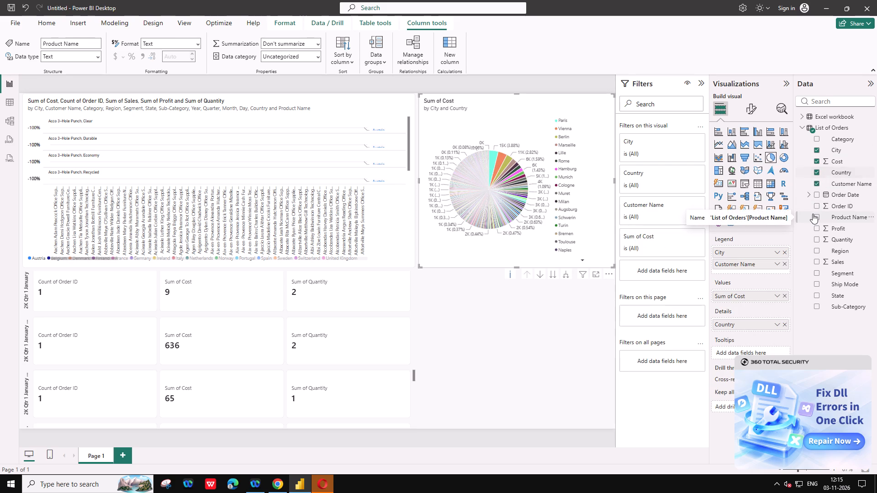
{"action": "left_click", "coordinate": [815, 219]}
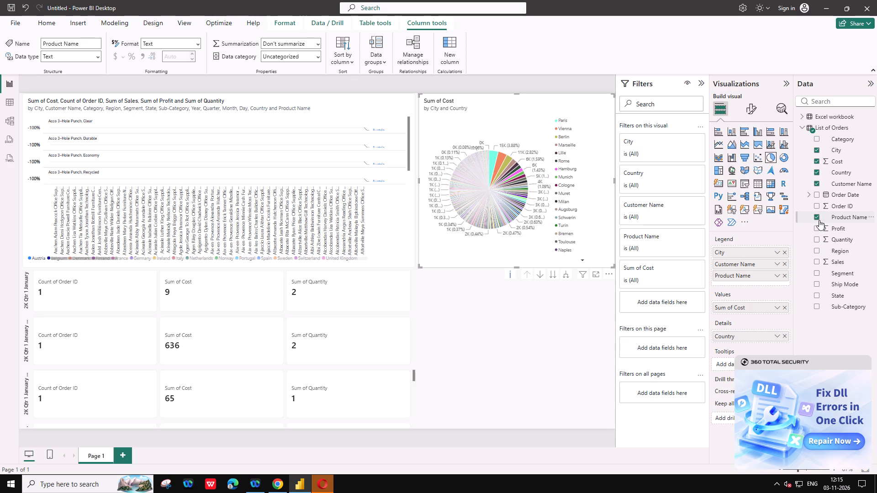
{"action": "left_click", "coordinate": [816, 229]}
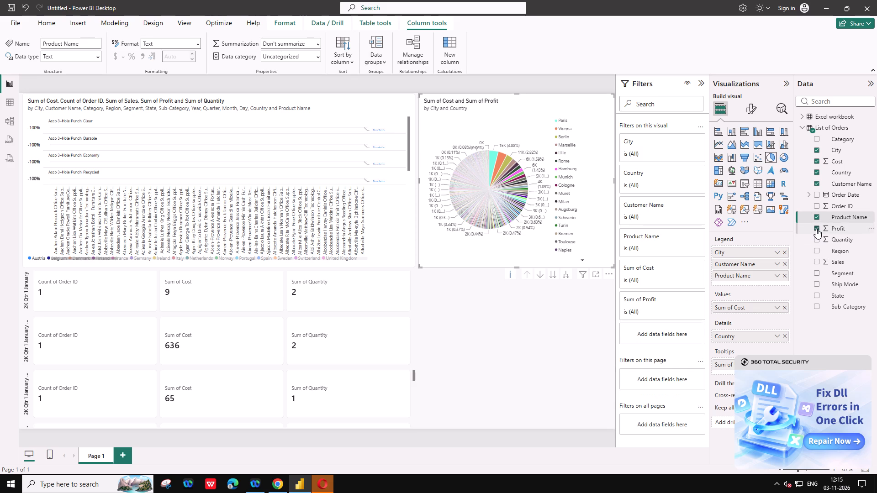
{"action": "left_click", "coordinate": [820, 183]}
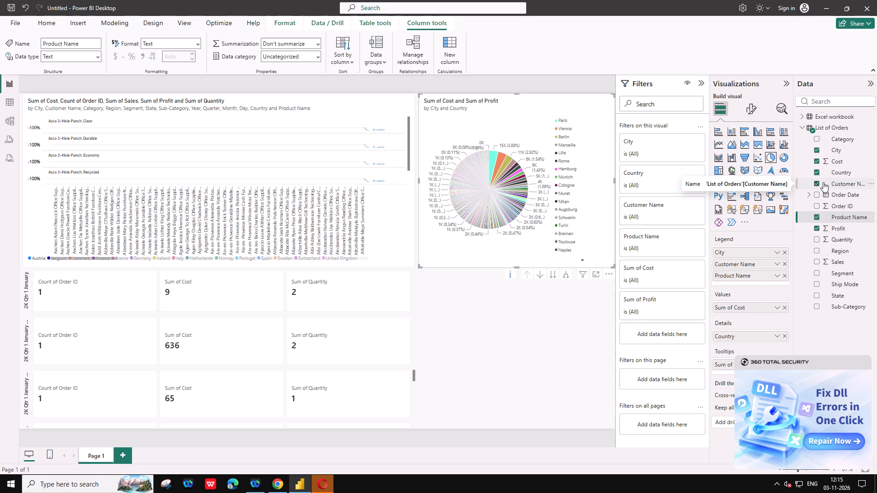
{"action": "left_click", "coordinate": [817, 182]}
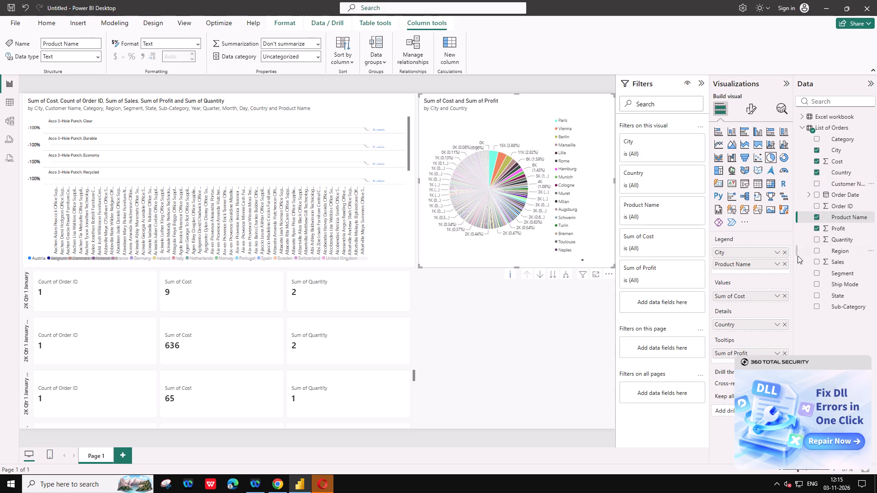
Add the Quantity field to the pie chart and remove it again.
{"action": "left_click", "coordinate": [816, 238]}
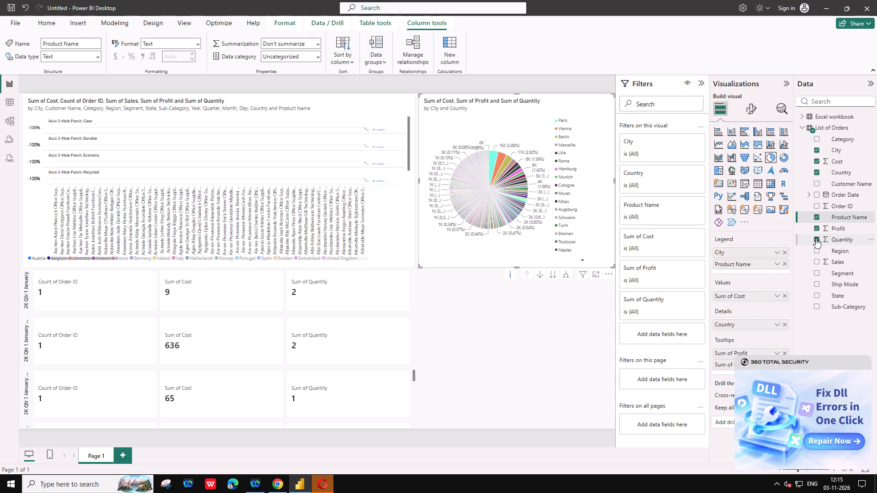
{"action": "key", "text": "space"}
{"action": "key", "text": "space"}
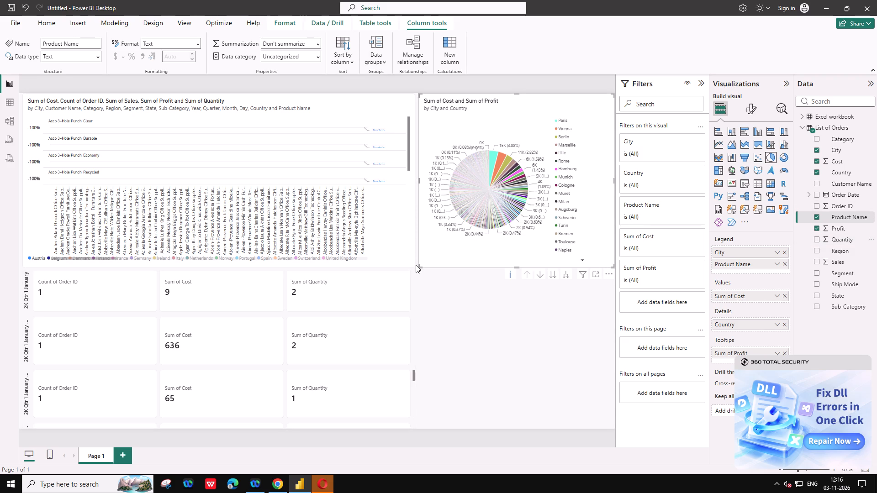
Enlarge the pie chart and move it toward the middle of the page, overlapping the upper chart and the card visual.
{"action": "left_click_drag", "start_coordinate": [416, 265], "coordinate": [347, 319]}
{"action": "left_click", "coordinate": [452, 240]}
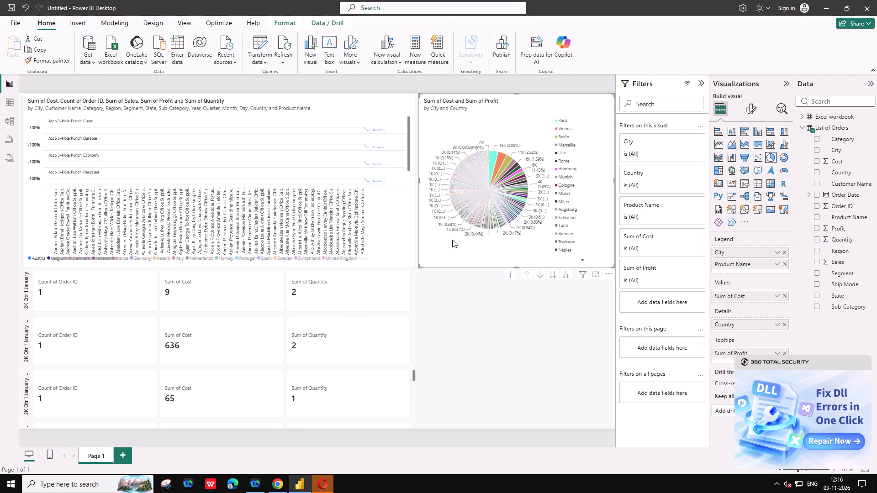
{"action": "left_click_drag", "start_coordinate": [417, 265], "coordinate": [381, 294]}
{"action": "left_click_drag", "start_coordinate": [367, 303], "coordinate": [265, 357]}
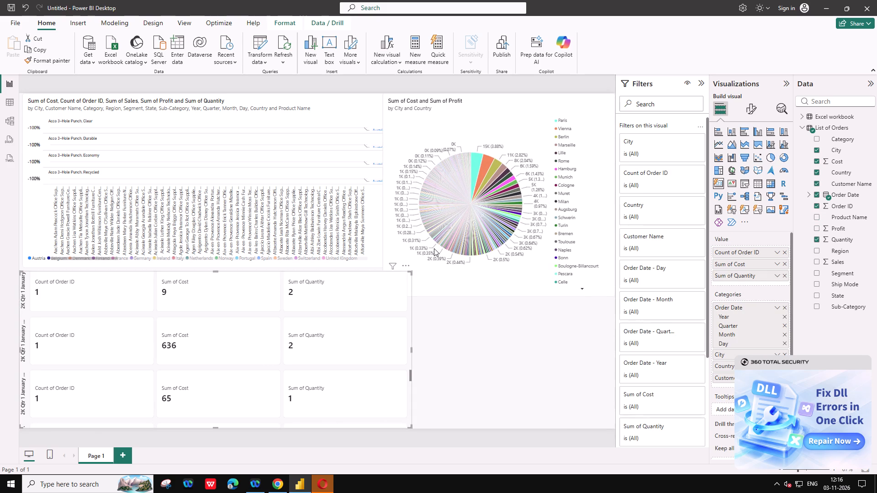
{"action": "left_click", "coordinate": [434, 248]}
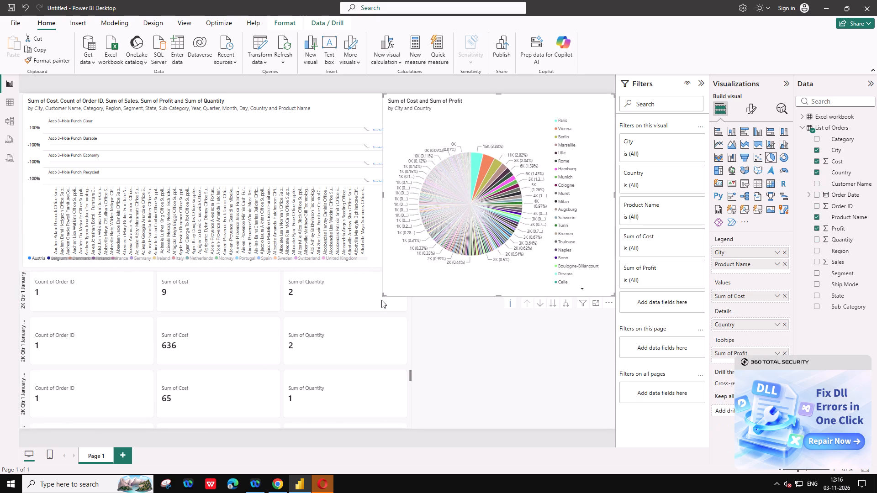
{"action": "left_click_drag", "start_coordinate": [383, 292], "coordinate": [377, 300]}
{"action": "left_click_drag", "start_coordinate": [377, 300], "coordinate": [343, 330]}
{"action": "left_click", "coordinate": [394, 303]}
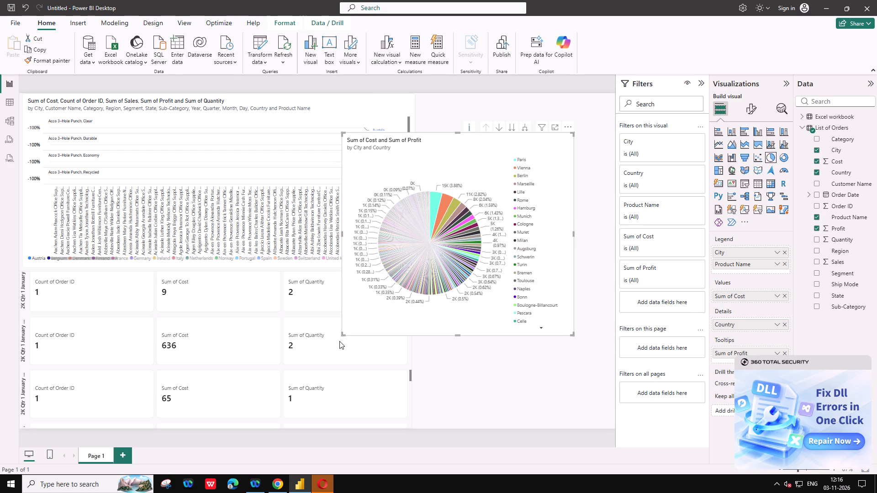
{"action": "left_click_drag", "start_coordinate": [343, 332], "coordinate": [270, 393]}
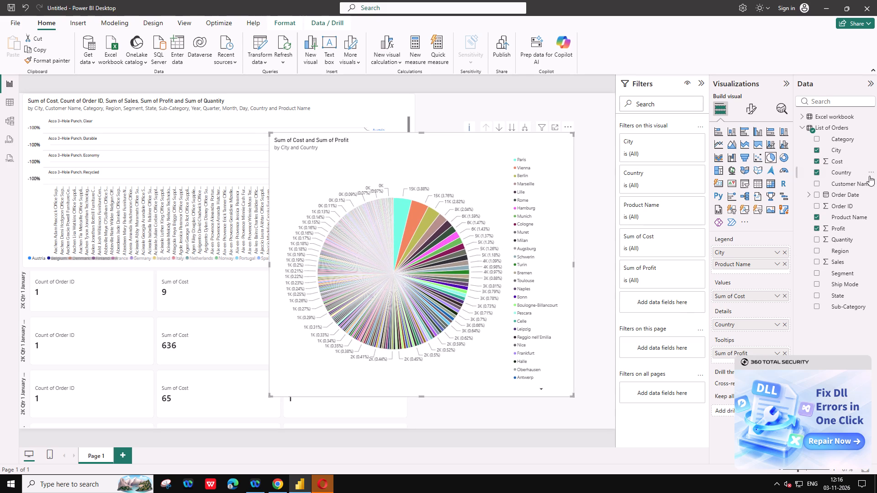
Remove the City, Cost and Product Name fields from the pie chart.
{"action": "left_click", "coordinate": [819, 149]}
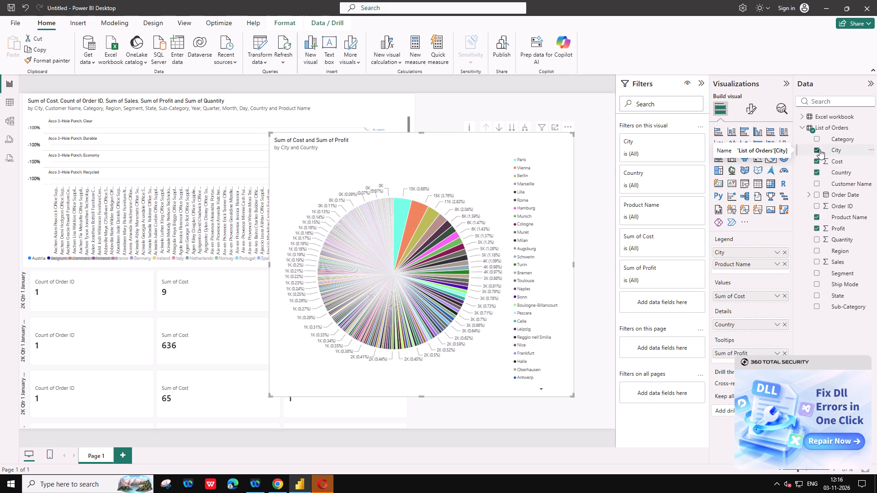
{"action": "left_click", "coordinate": [819, 149]}
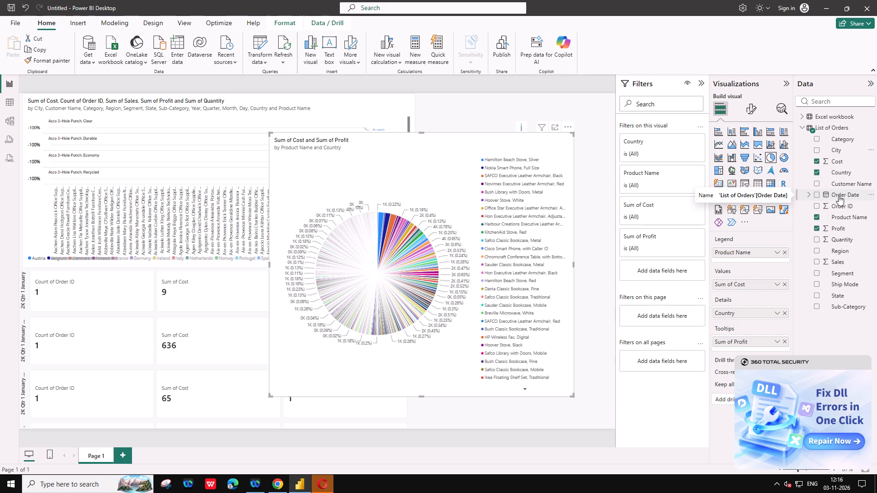
{"action": "left_click", "coordinate": [814, 162]}
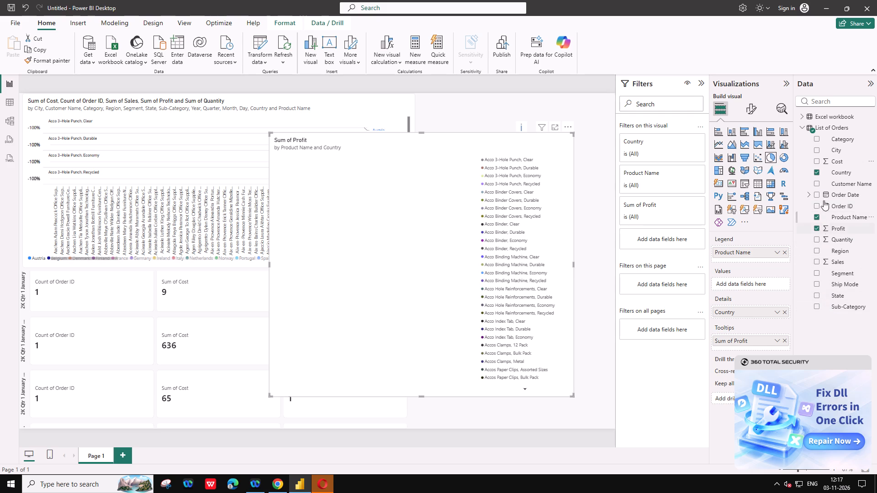
{"action": "left_click", "coordinate": [819, 216]}
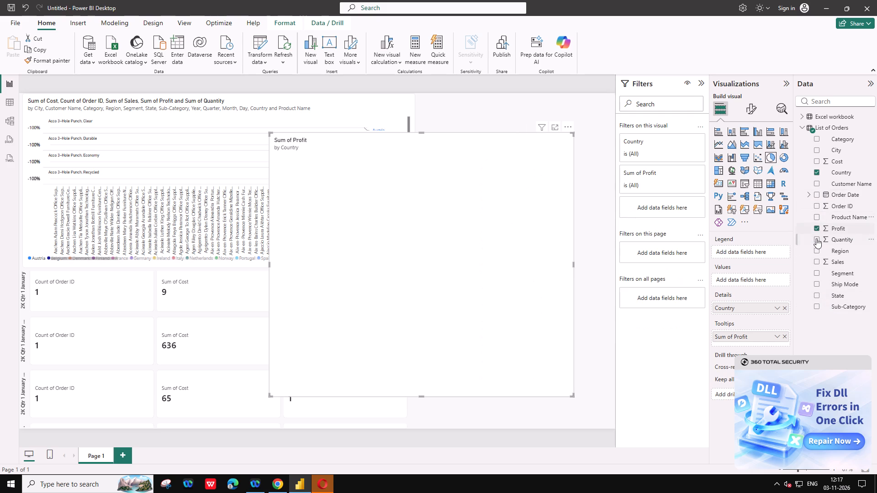
Add the Sales field to the pie chart.
{"action": "left_click", "coordinate": [819, 262]}
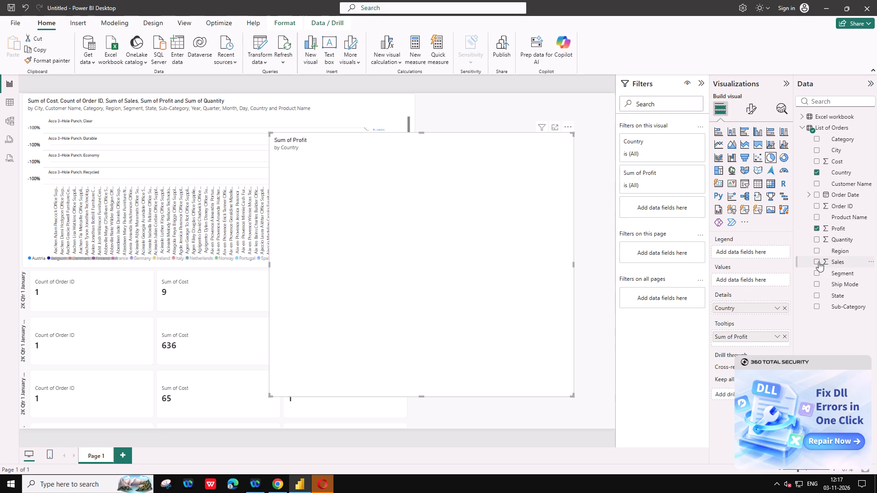
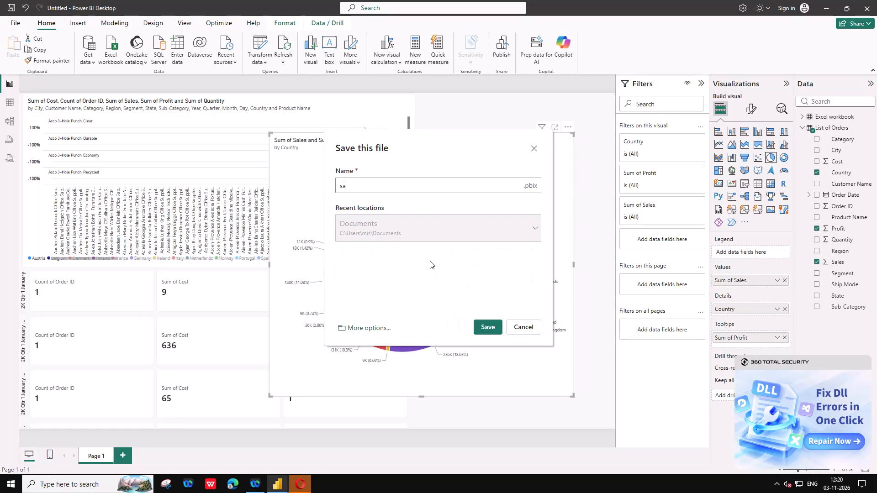
Save the report under the name saloni as a .pbix file in the Documents folder.
{"action": "type", "text": "ln"}
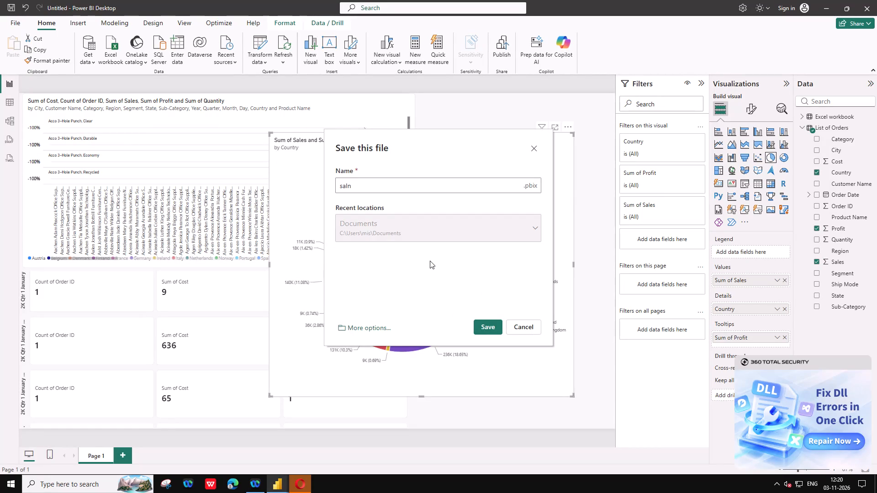
{"action": "key", "text": "BackSpace"}
{"action": "type", "text": "oni"}
{"action": "left_click", "coordinate": [482, 325]}
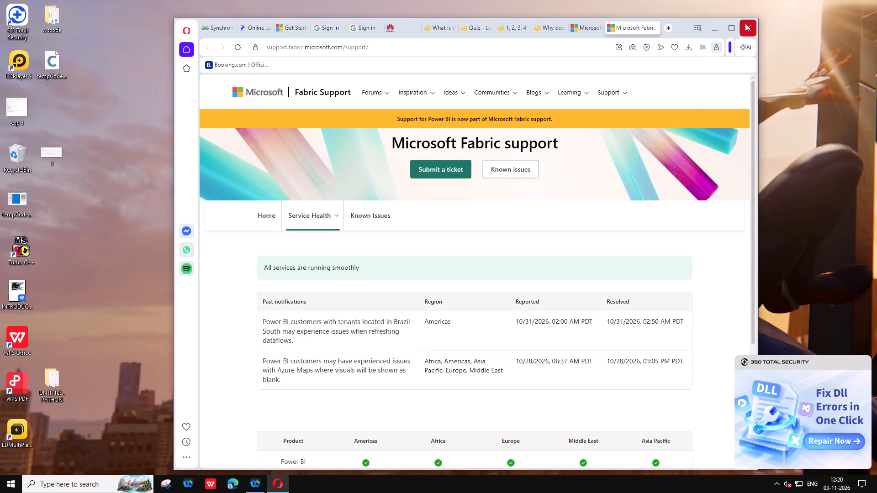
Close the browser window showing the Microsoft Fabric support page.
{"action": "left_click", "coordinate": [745, 23]}
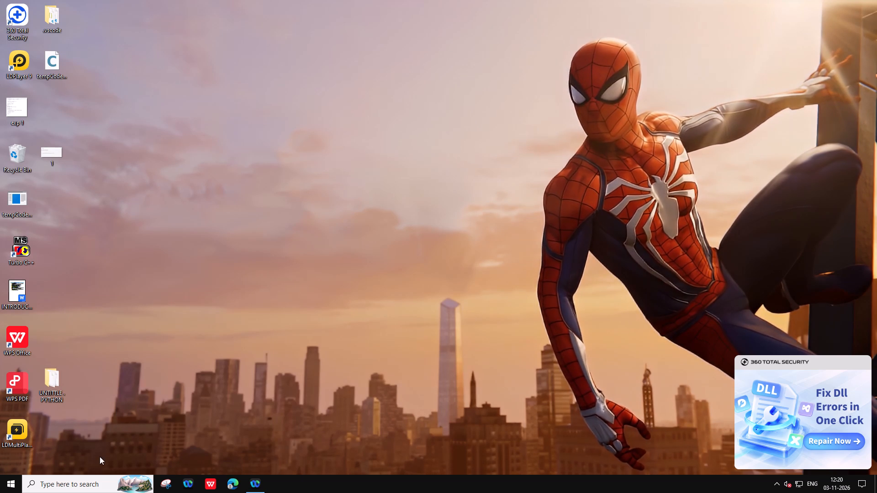
Launch Power BI Desktop again from the Windows search.
{"action": "left_click", "coordinate": [97, 489]}
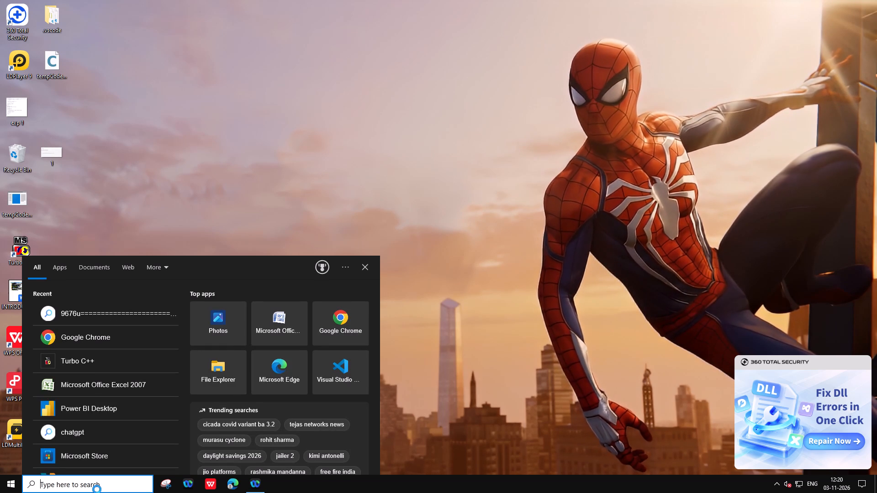
{"action": "left_click", "coordinate": [114, 400]}
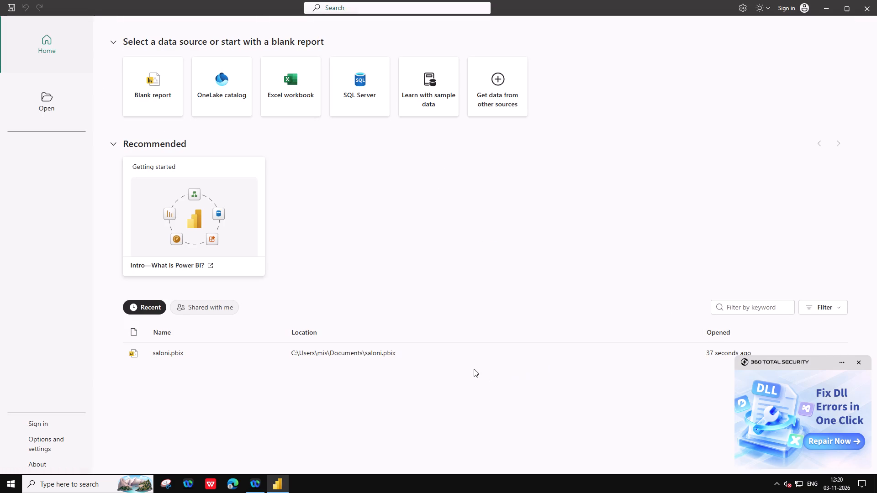
Open the recently saved report saloni.pbix to check its page of visuals.
{"action": "left_click", "coordinate": [386, 348]}
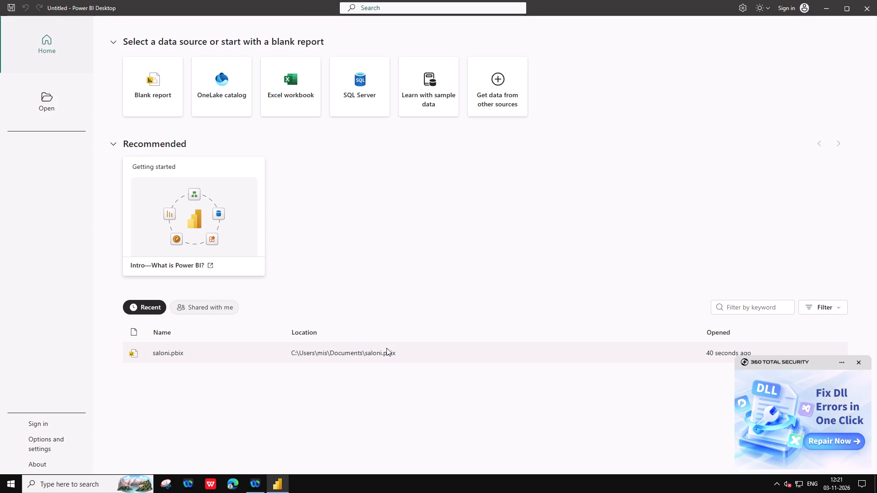
{"action": "left_click", "coordinate": [386, 348]}
{"action": "left_click", "coordinate": [406, 345]}
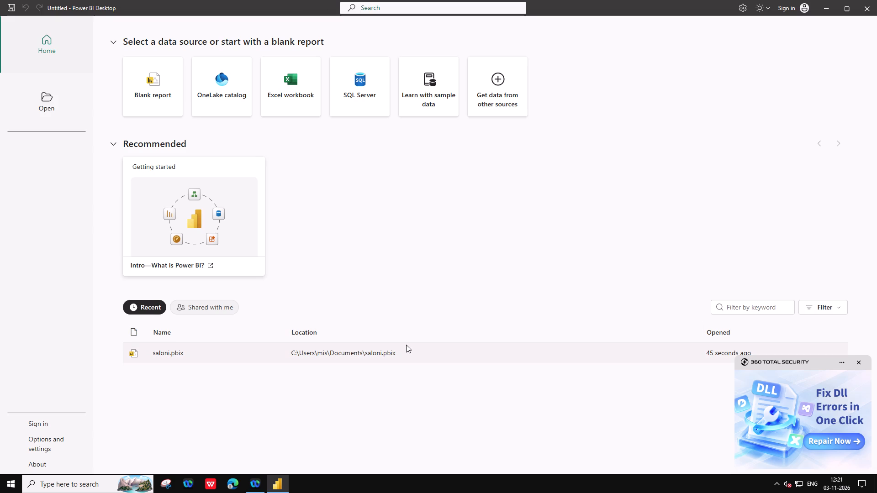
{"action": "left_click", "coordinate": [405, 352]}
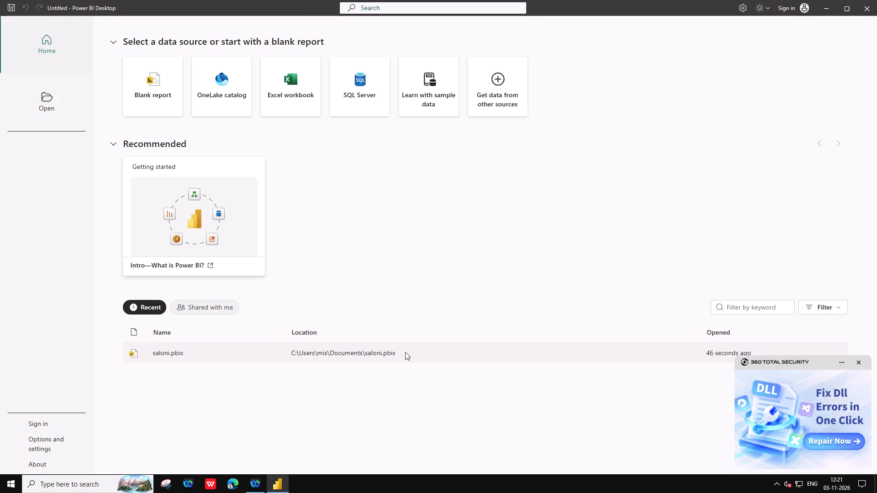
{"action": "double_click", "coordinate": [405, 352]}
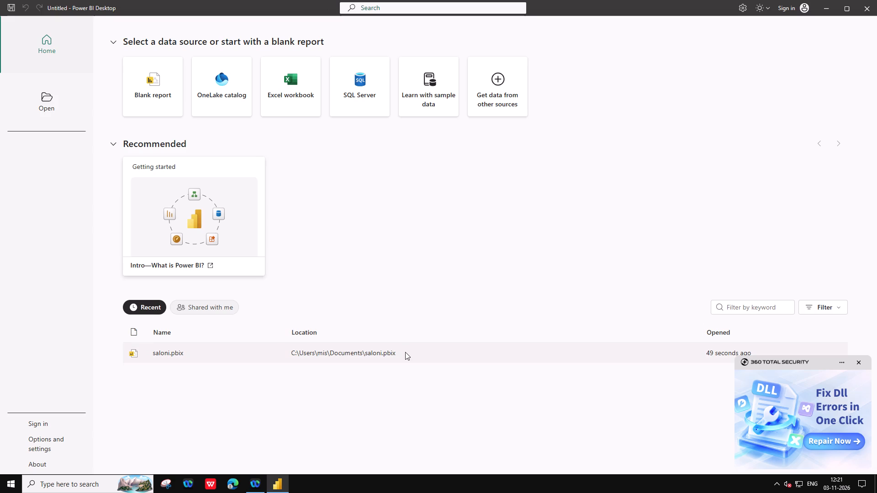
{"action": "right_click", "coordinate": [405, 352]}
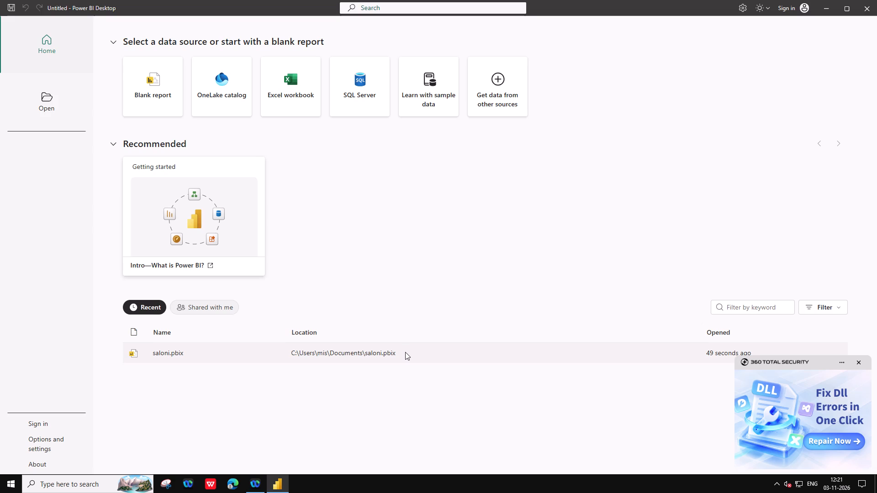
{"action": "left_click", "coordinate": [405, 352]}
{"action": "left_click", "coordinate": [405, 352]}
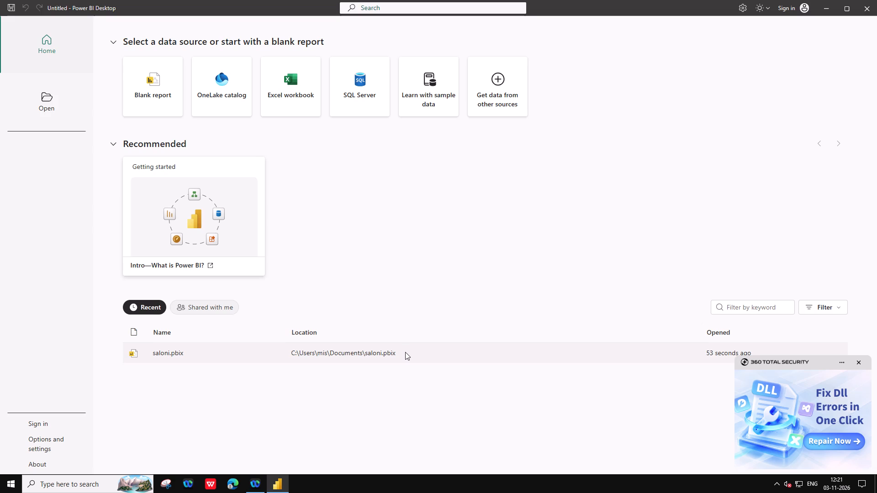
{"action": "right_click", "coordinate": [405, 352]}
{"action": "right_click", "coordinate": [405, 352]}
{"action": "key", "text": "Return"}
{"action": "key", "text": "Return"}
{"action": "key", "text": "Return"}
{"action": "key", "text": "Return"}
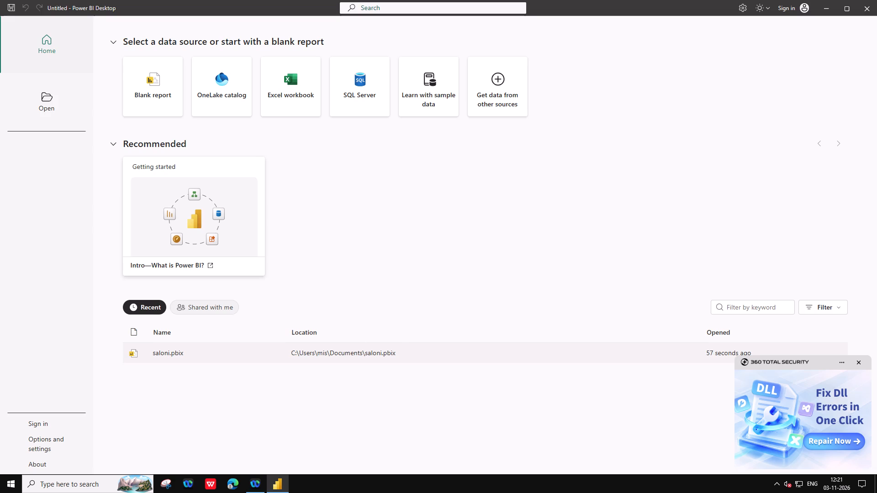
{"action": "left_click", "coordinate": [301, 356]}
{"action": "left_click", "coordinate": [300, 355]}
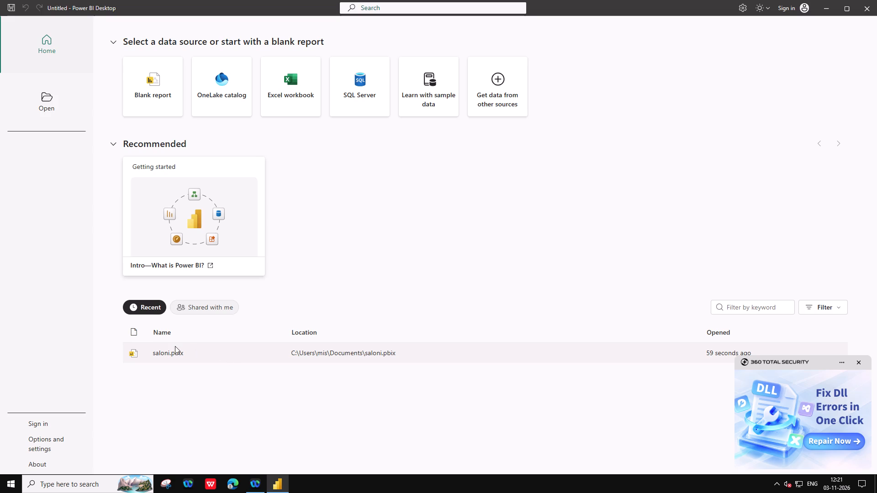
{"action": "left_click", "coordinate": [169, 352]}
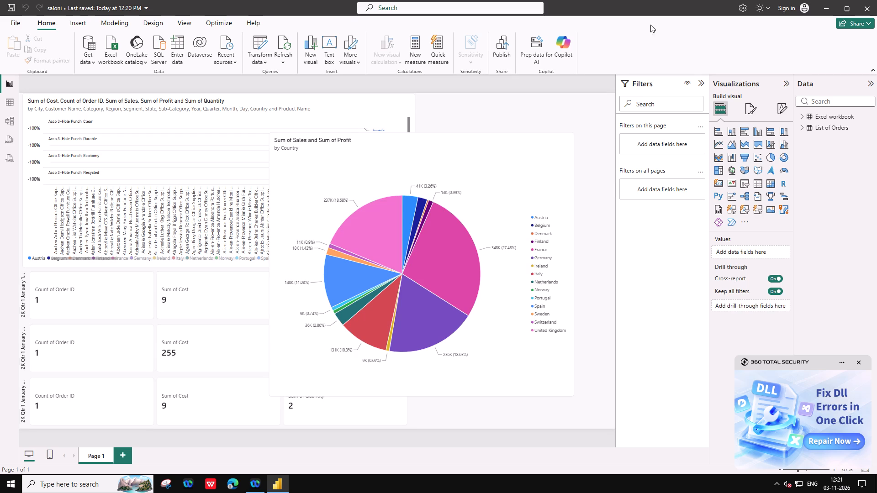
Close the saloni report and exit Power BI Desktop.
{"action": "left_click", "coordinate": [864, 7]}
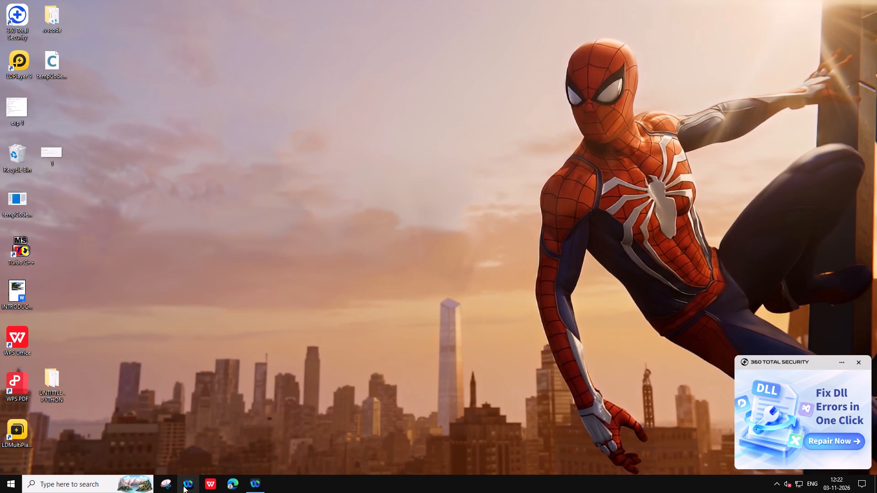
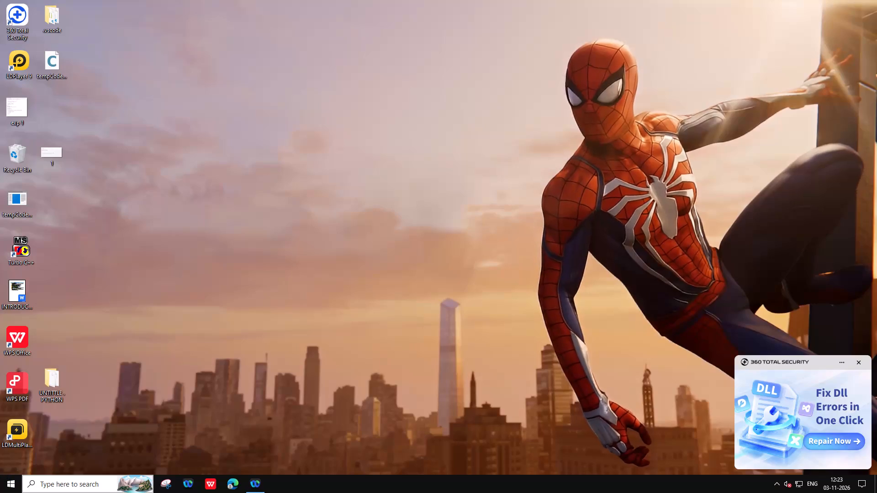
Shut down the computer using the Windows power options.
{"action": "left_click", "coordinate": [9, 484]}
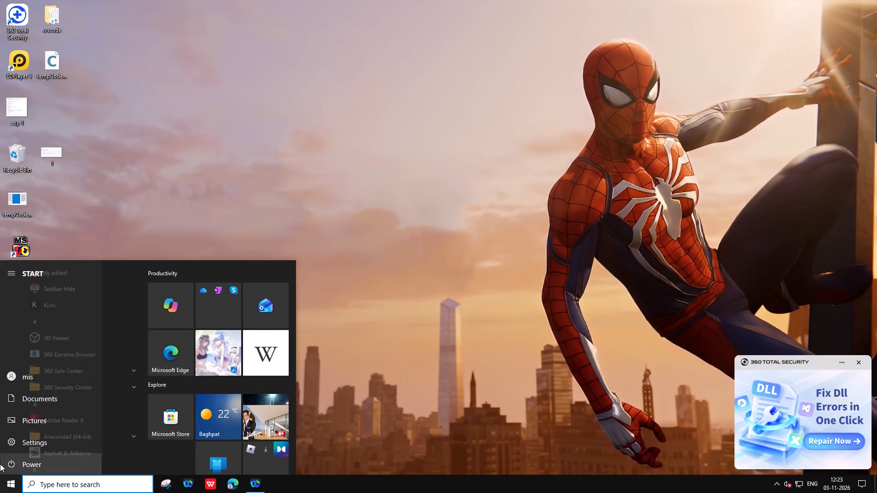
{"action": "left_click", "coordinate": [0, 464]}
{"action": "left_click", "coordinate": [43, 427]}
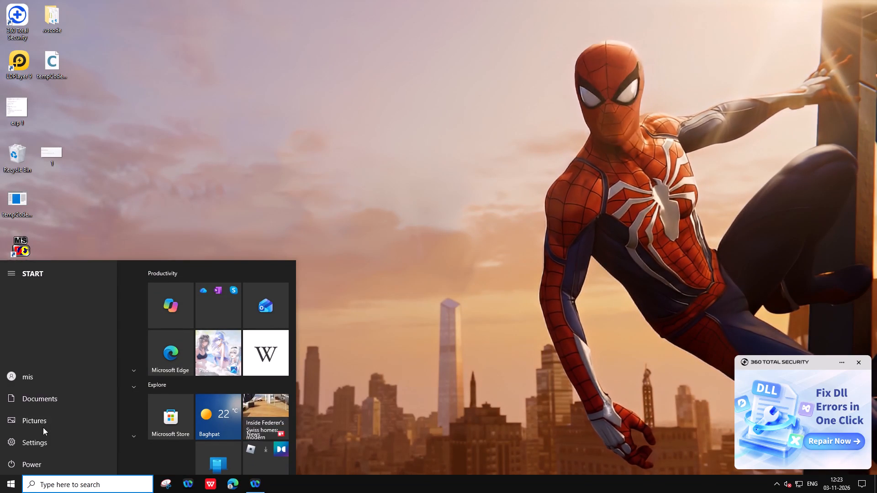